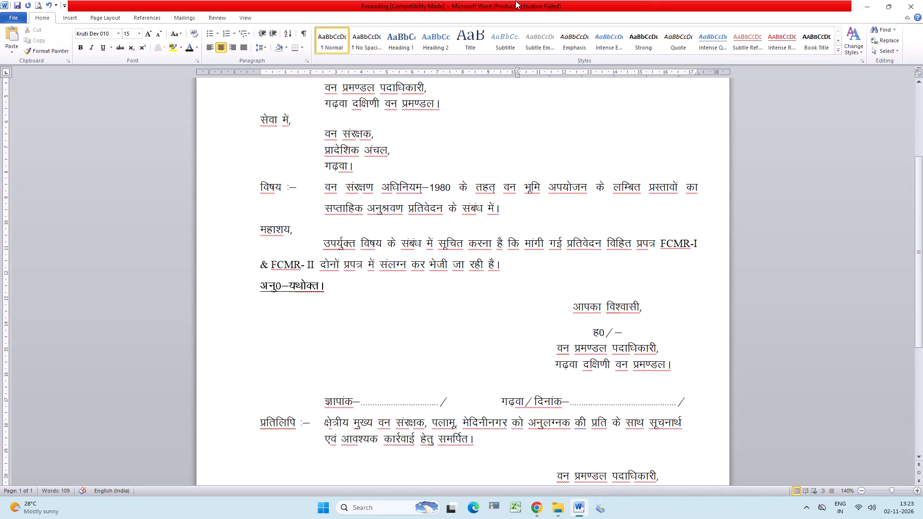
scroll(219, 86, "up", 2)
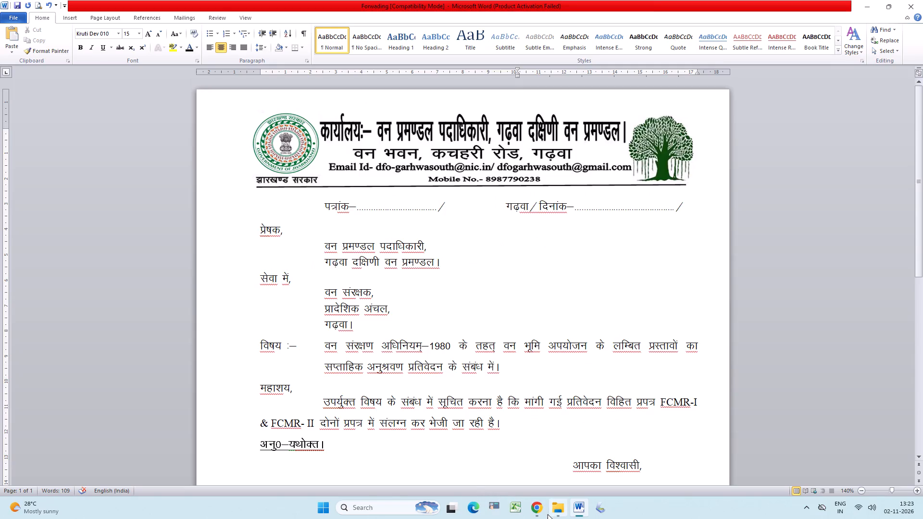
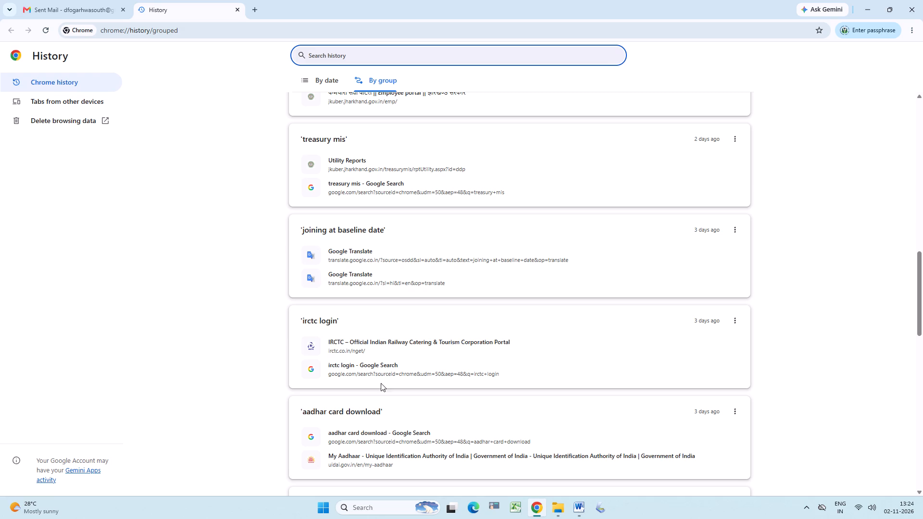
Look through the grouped browsing history for the previously visited government portal entries.
scroll(378, 398, "down", 1)
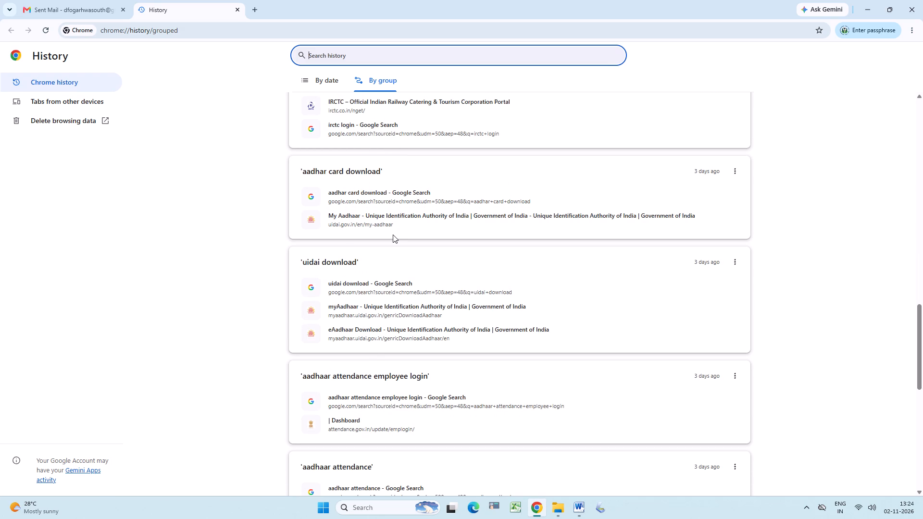
scroll(388, 413, "down", 1)
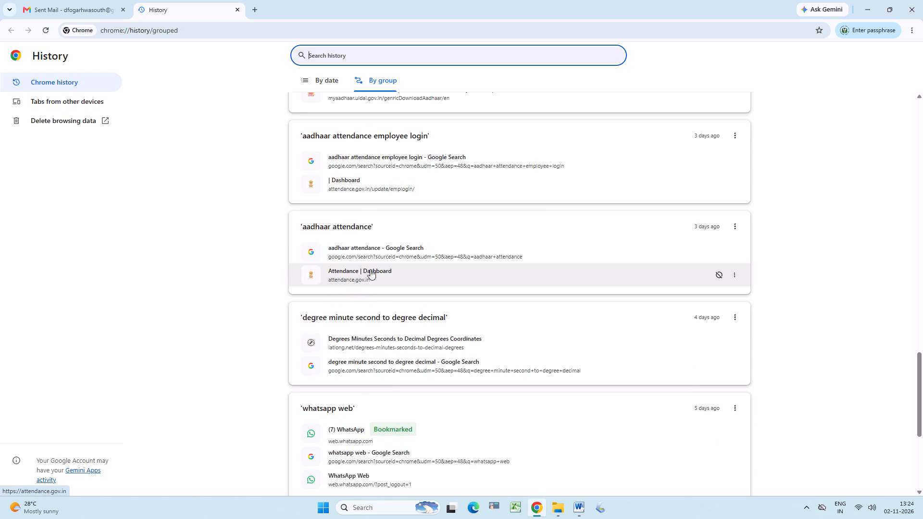
scroll(369, 280, "down", 1)
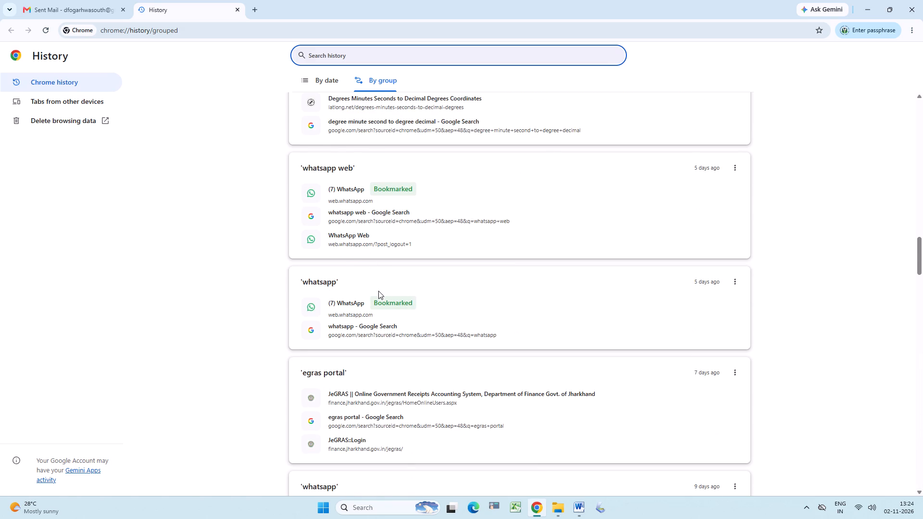
scroll(378, 291, "down", 1)
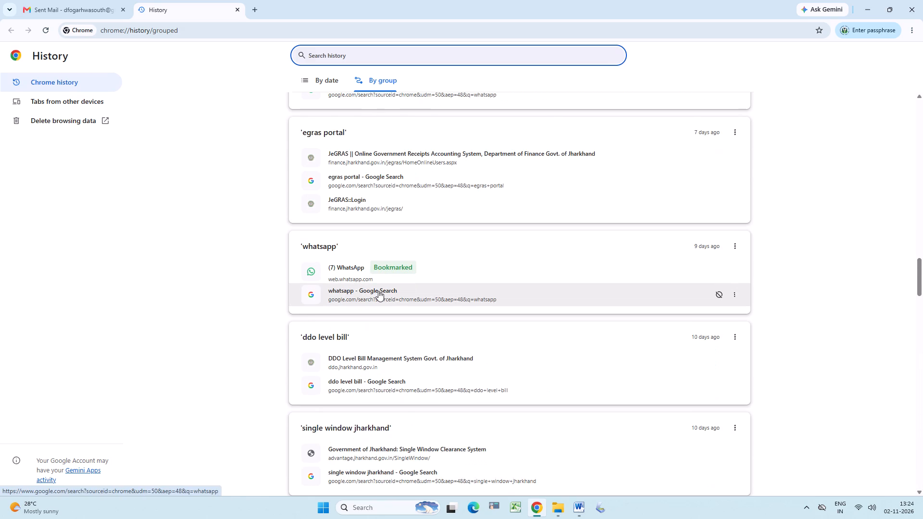
scroll(378, 291, "down", 1)
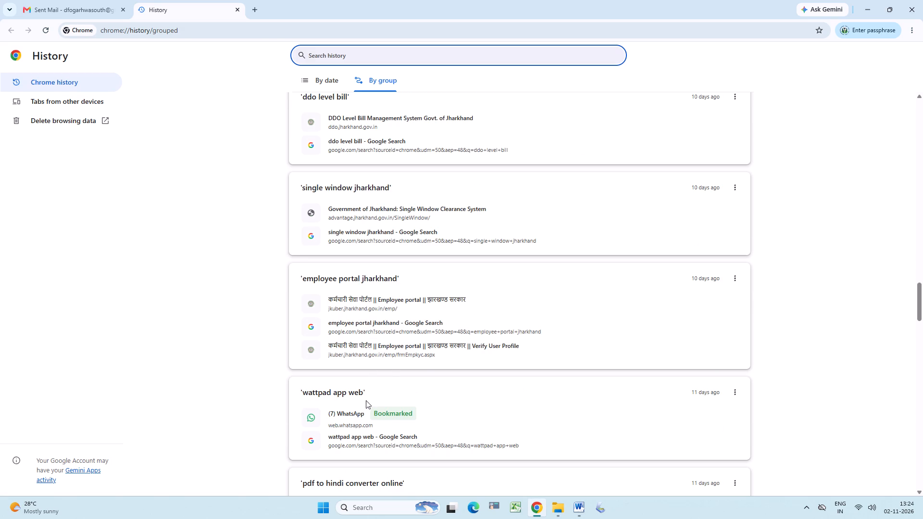
scroll(386, 368, "down", 1)
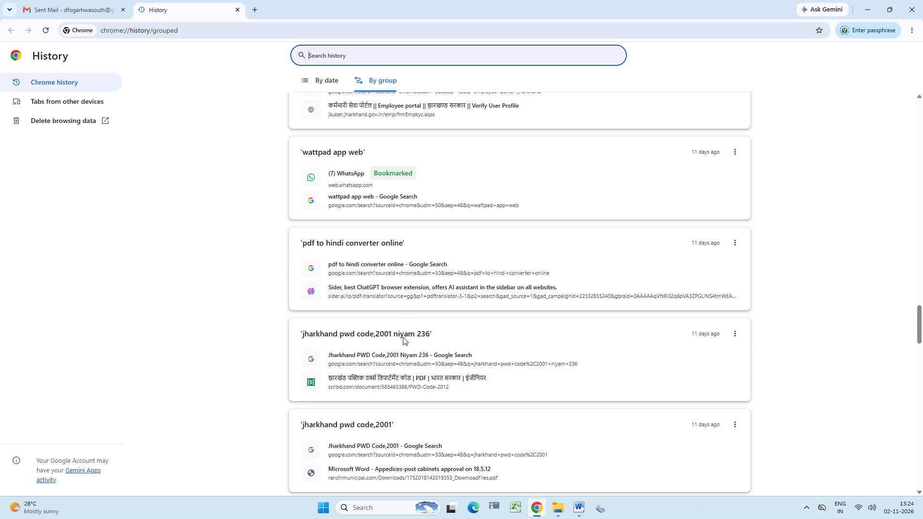
scroll(403, 337, "up", 1)
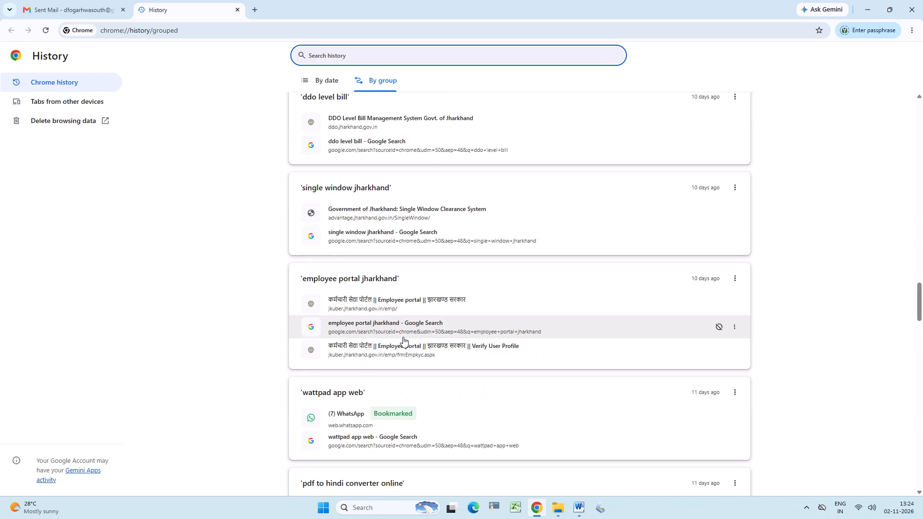
scroll(403, 337, "up", 2)
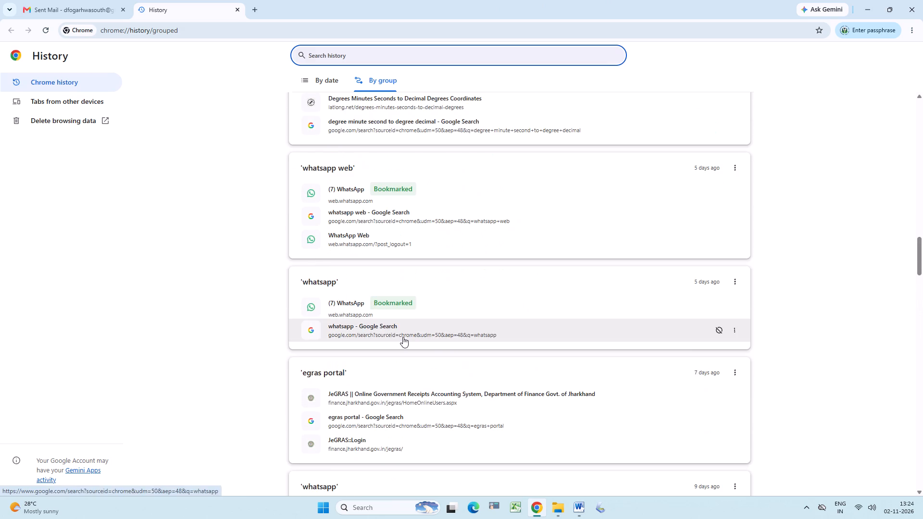
scroll(403, 337, "up", 2)
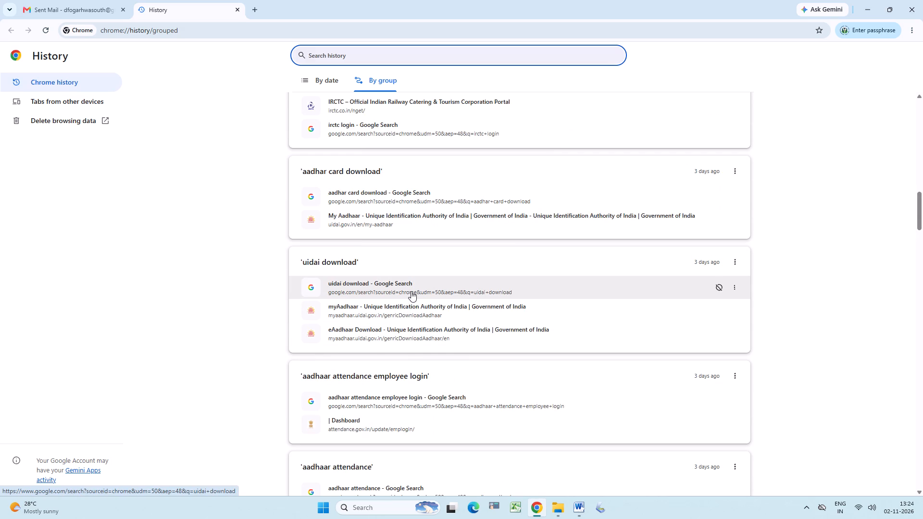
scroll(411, 291, "up", 1)
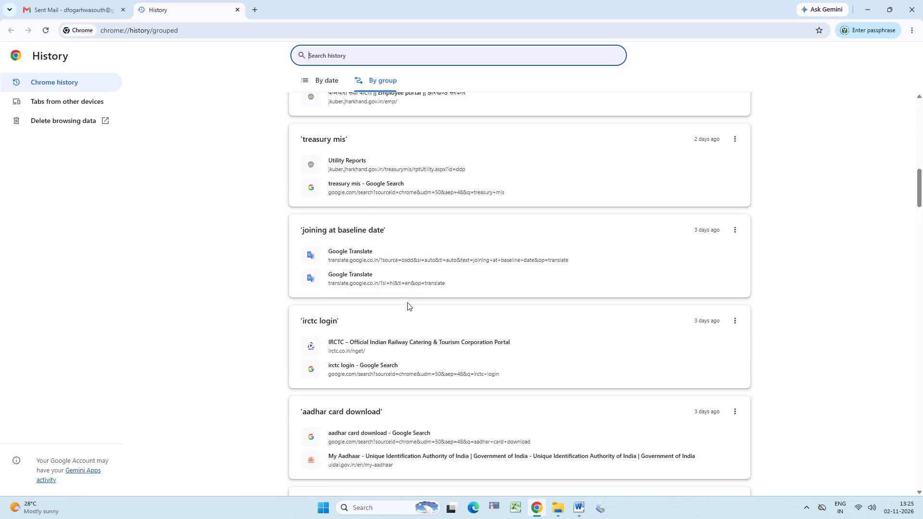
scroll(407, 302, "up", 1)
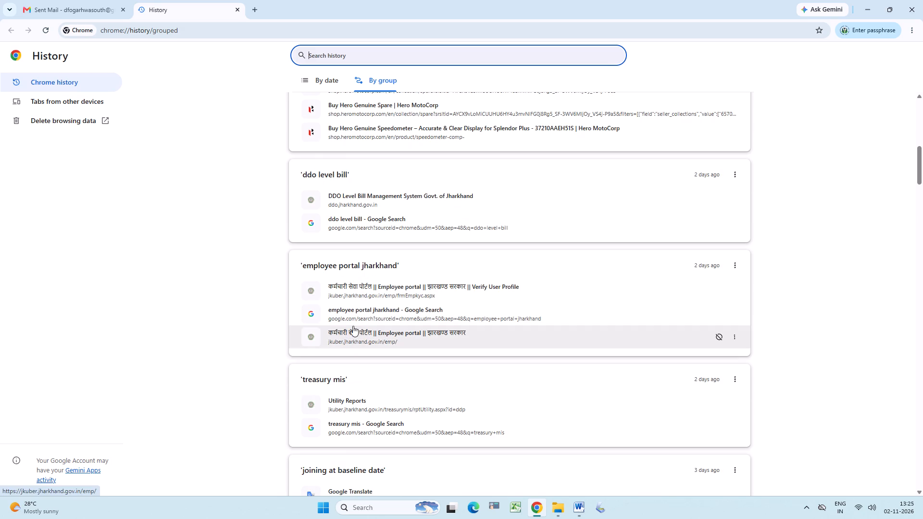
Open the Verify User Profile entry of the Jharkhand employee portal from the history, view the page, and close it.
left_click(385, 295)
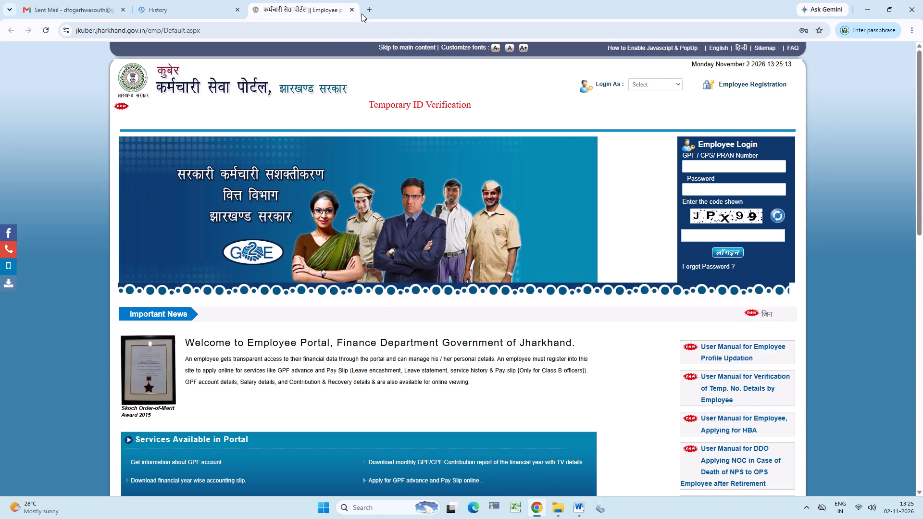
left_click(352, 8)
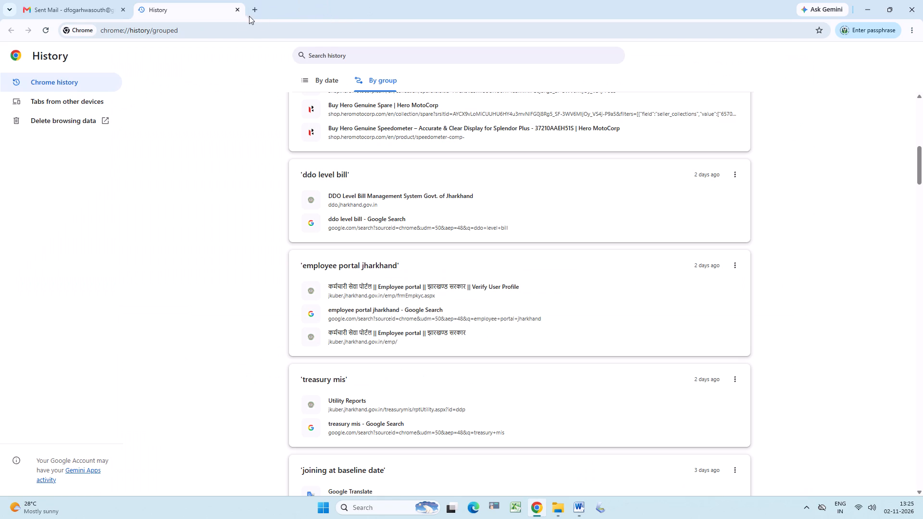
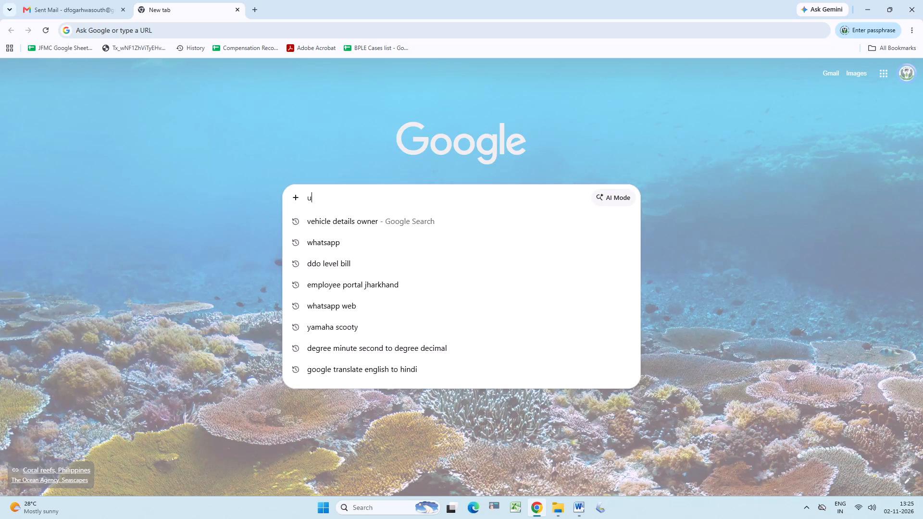
Search Google for "utility report jharkhand".
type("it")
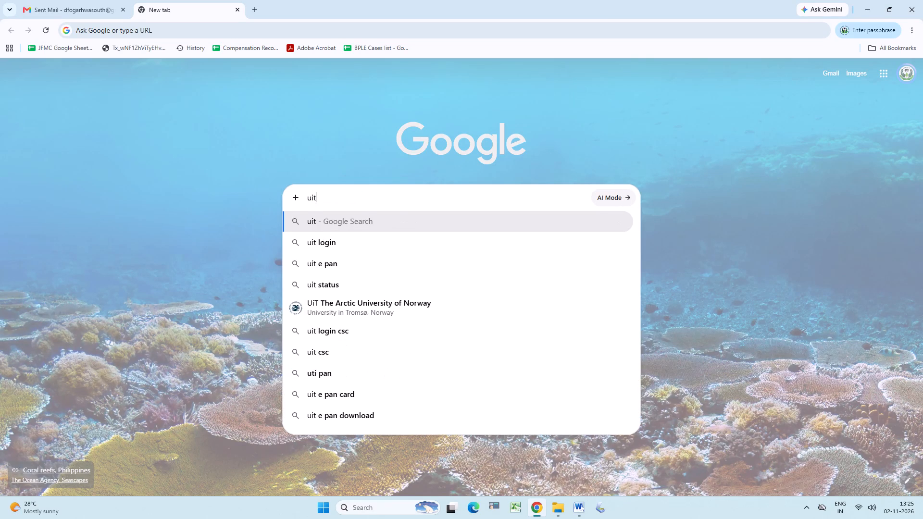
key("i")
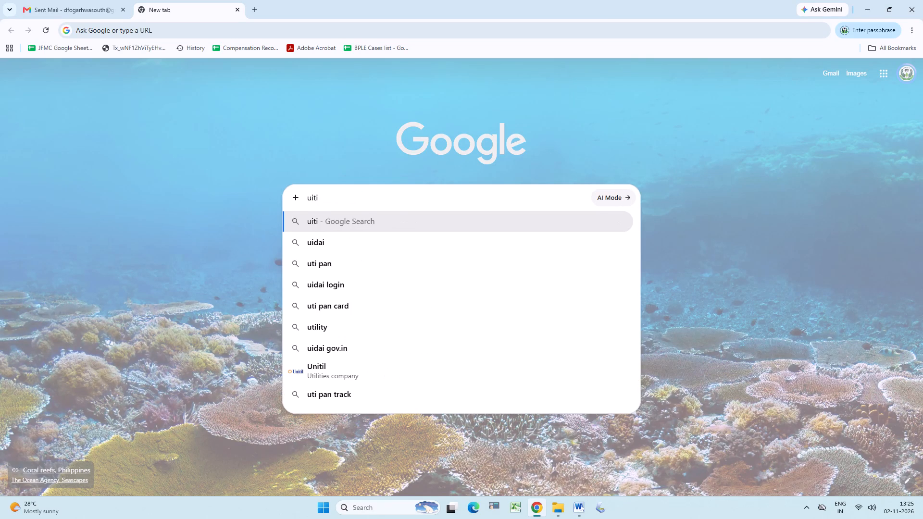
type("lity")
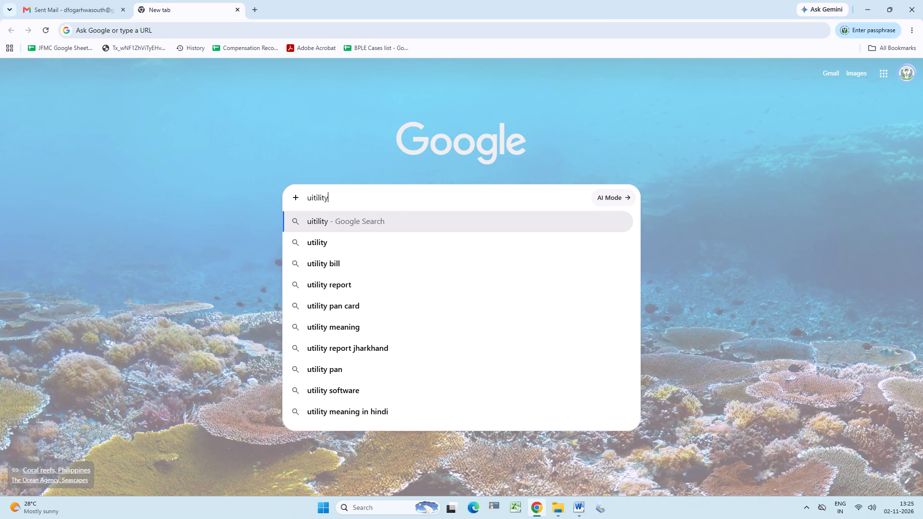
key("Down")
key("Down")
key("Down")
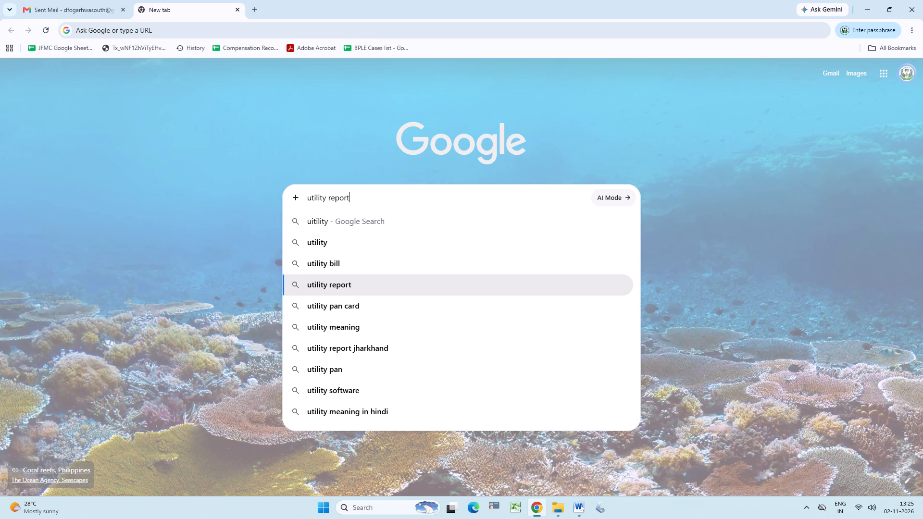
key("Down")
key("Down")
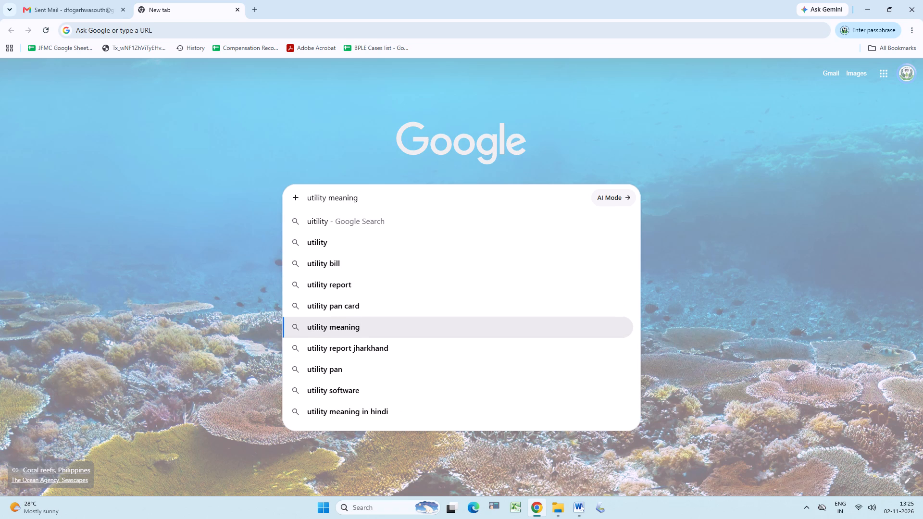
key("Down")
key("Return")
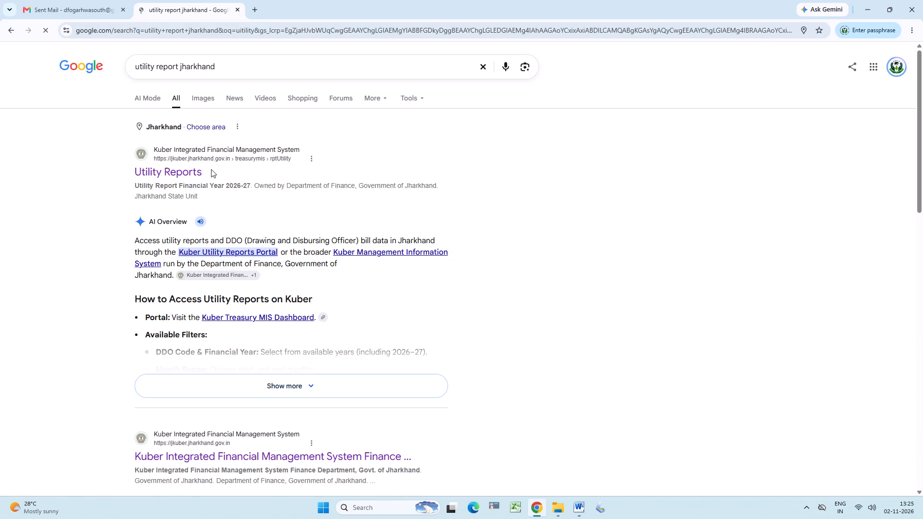
Open the Utility Reports result and search bills prepared for DDO code GRHFWL004, from October to October, at the Garhwa treasury.
left_click(189, 168)
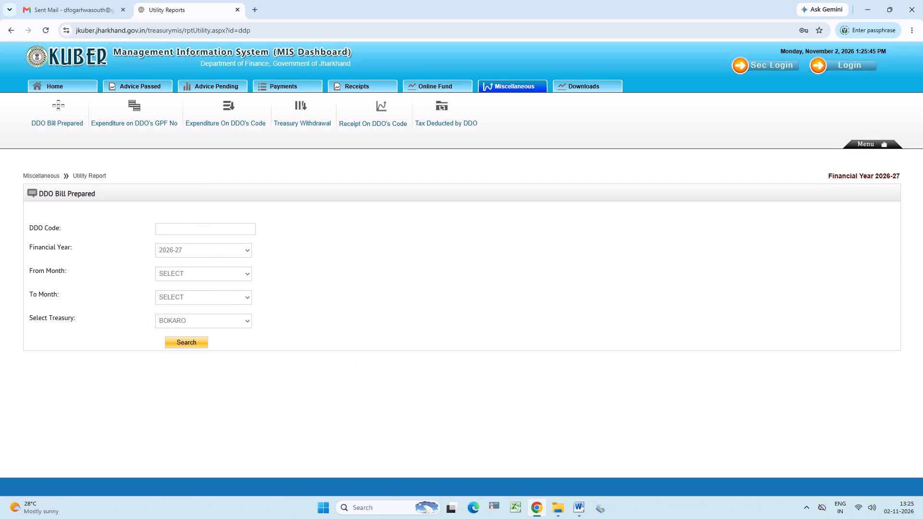
left_click(205, 224)
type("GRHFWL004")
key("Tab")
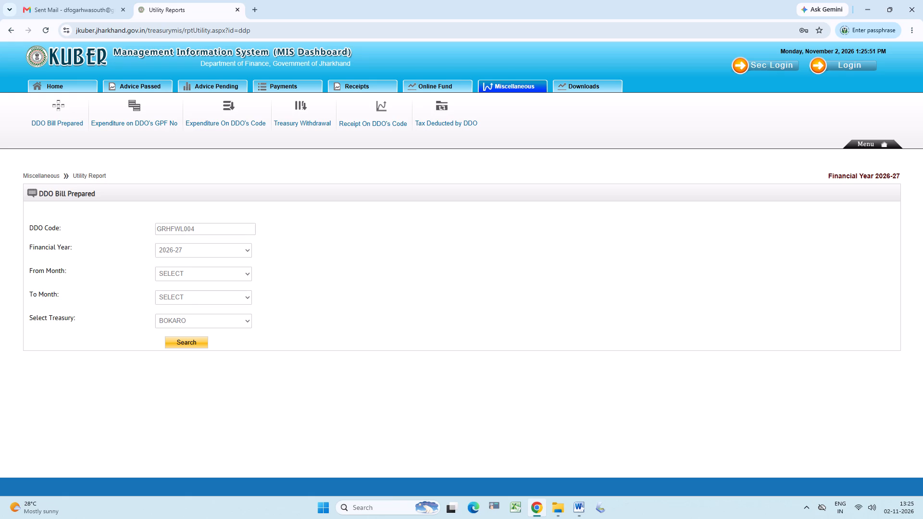
left_click(218, 270)
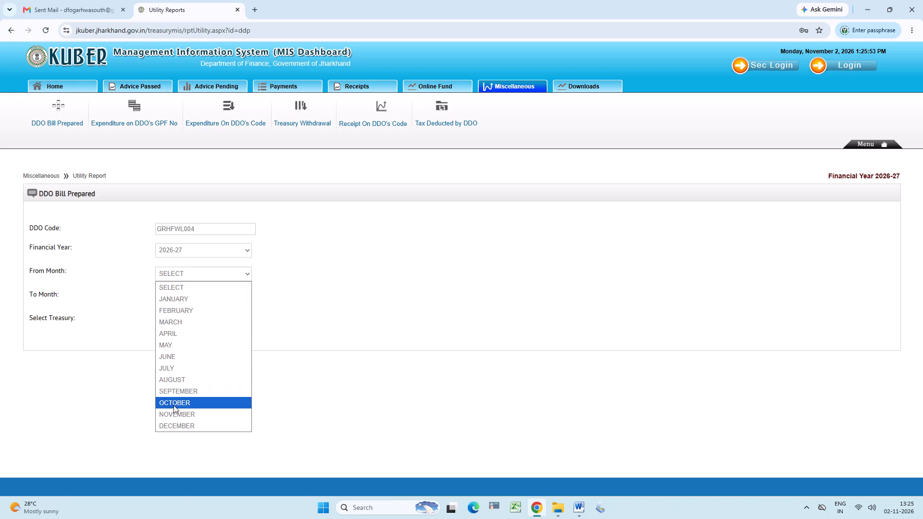
left_click(173, 405)
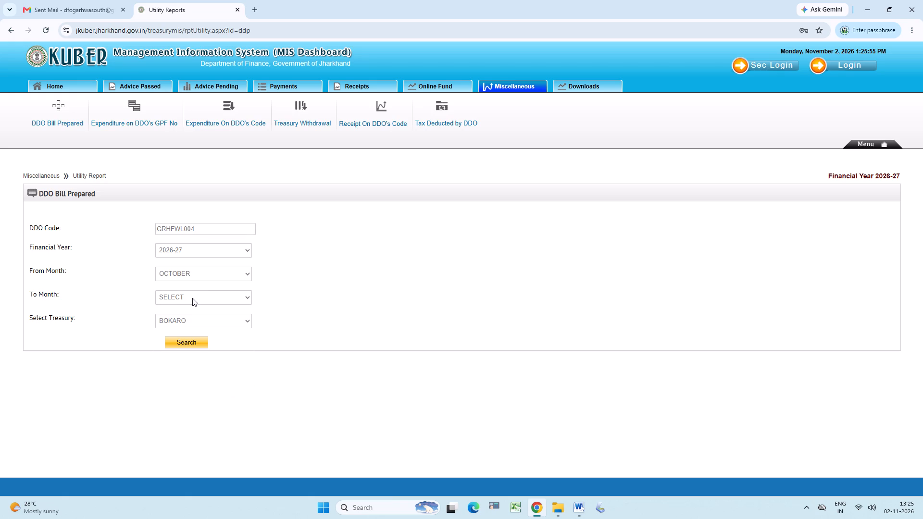
left_click(192, 297)
left_click(189, 423)
left_click(190, 321)
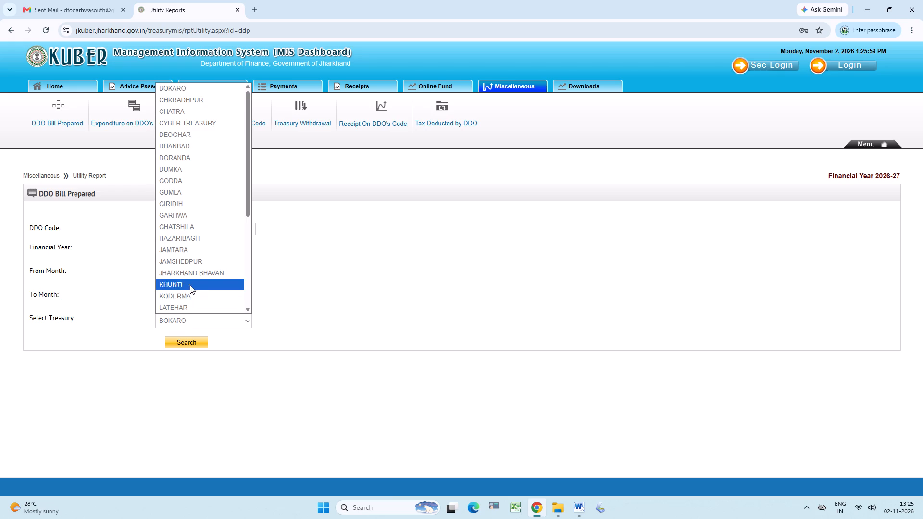
left_click(176, 217)
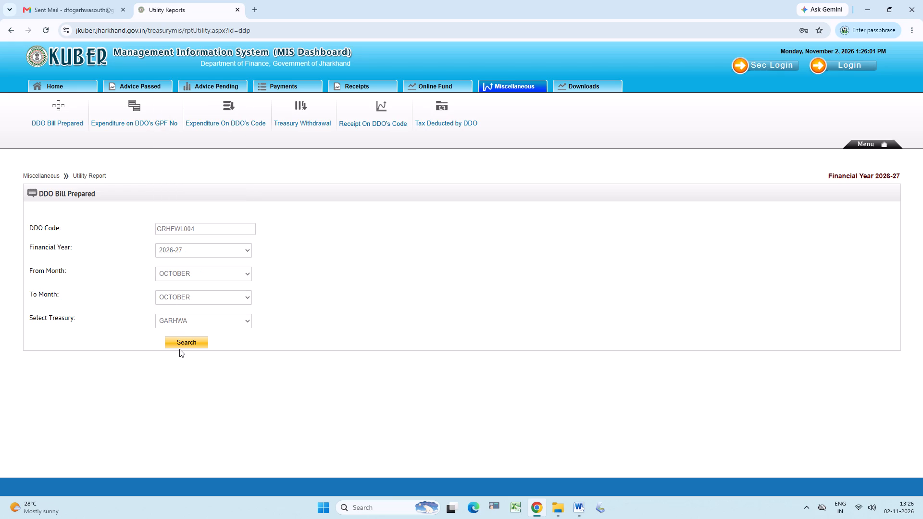
left_click(182, 341)
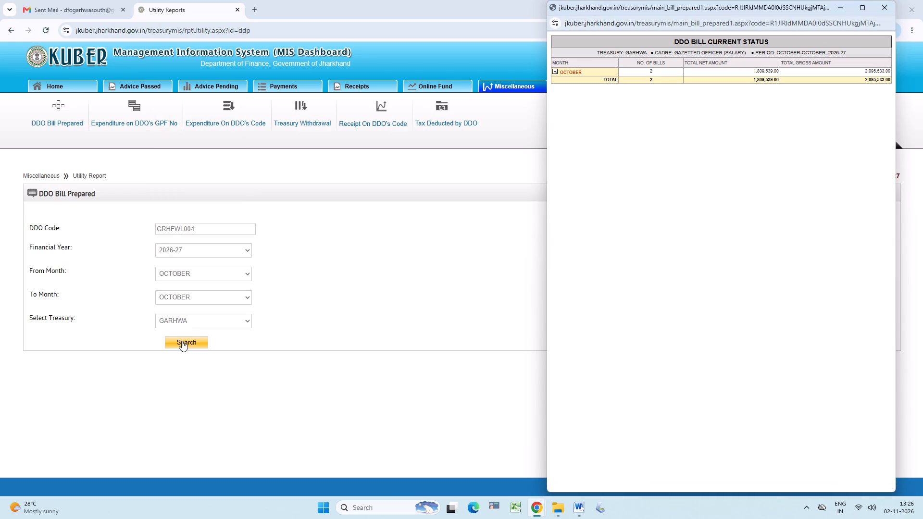
Drill down from the October total to the DDO's individual bills, examine their control and advice details, and close the report windows.
left_click(554, 72)
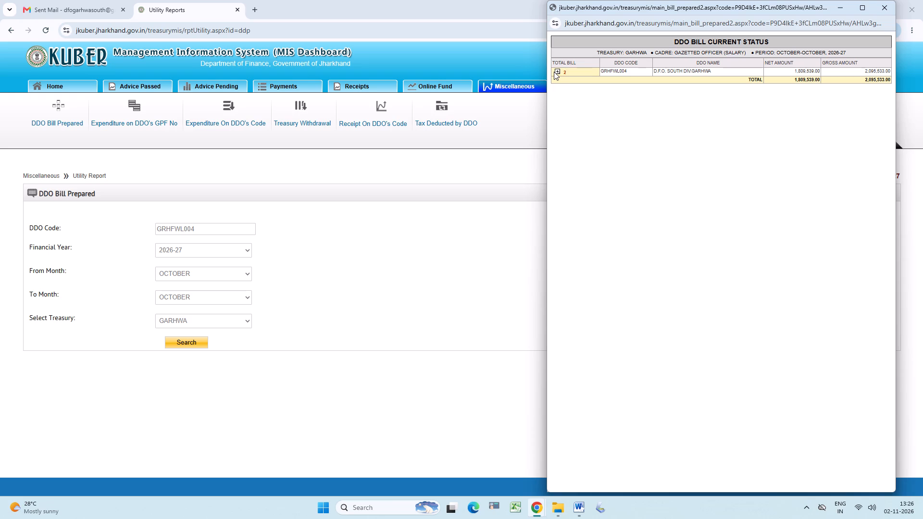
left_click(557, 69)
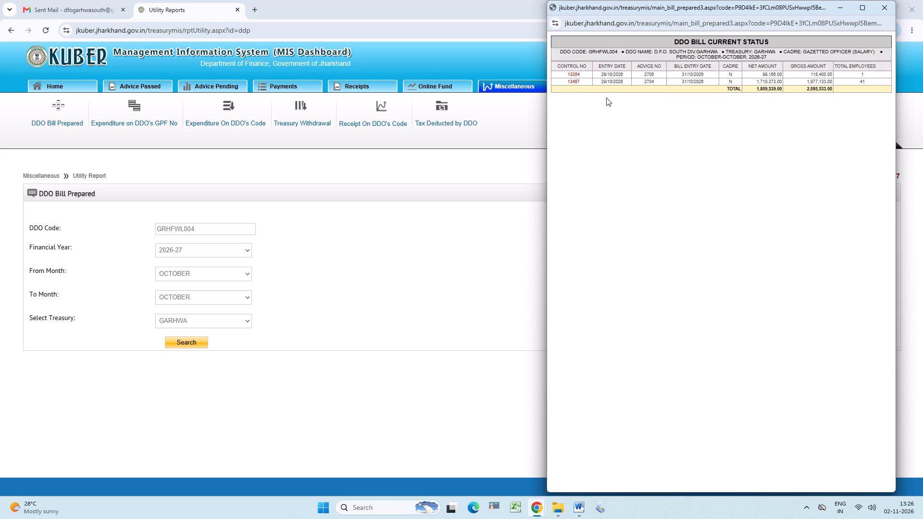
scroll(711, 106, "up", 2)
left_click(887, 5)
left_click(883, 8)
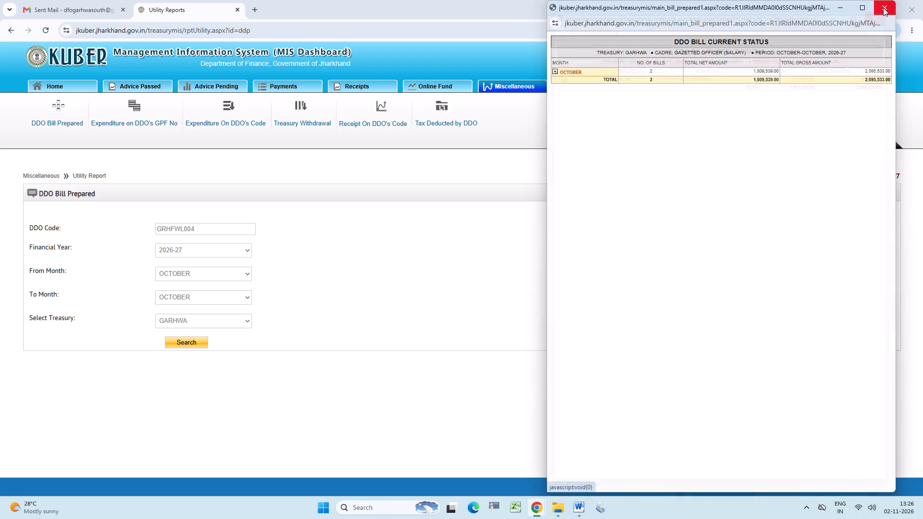
left_click(883, 8)
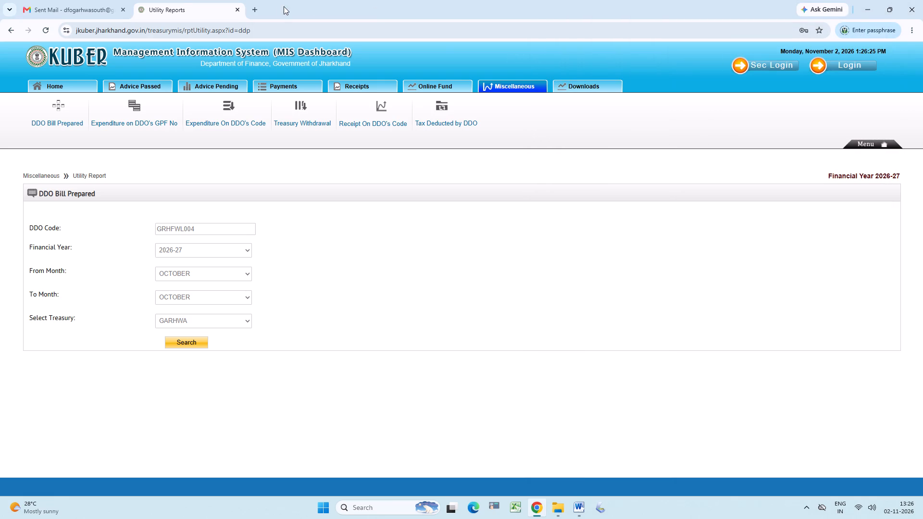
Open a new browser tab.
left_click(256, 12)
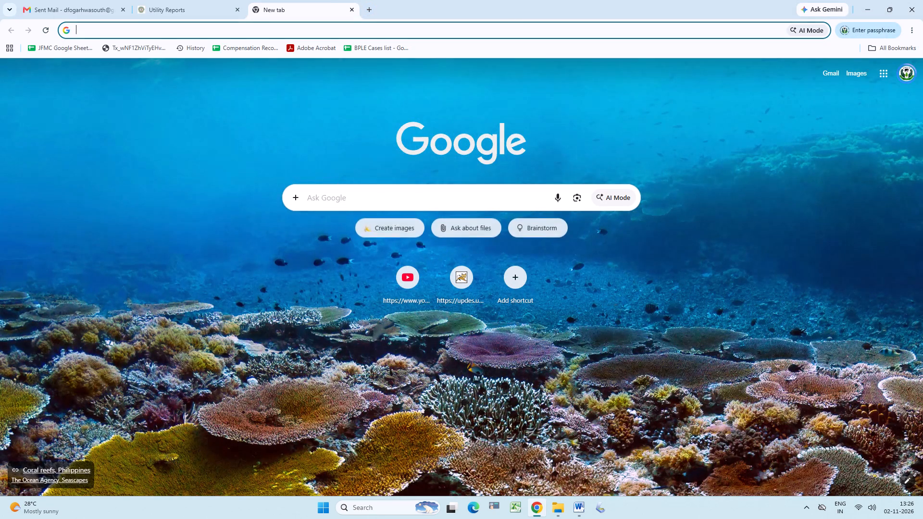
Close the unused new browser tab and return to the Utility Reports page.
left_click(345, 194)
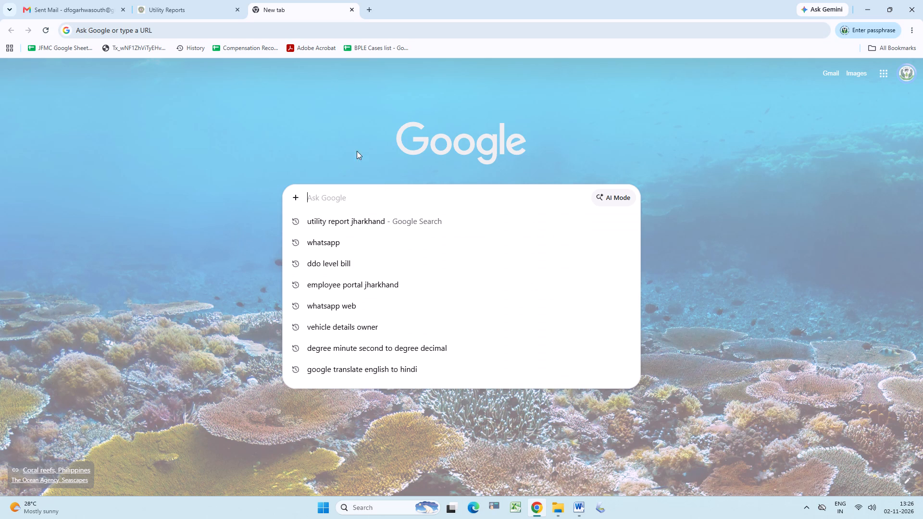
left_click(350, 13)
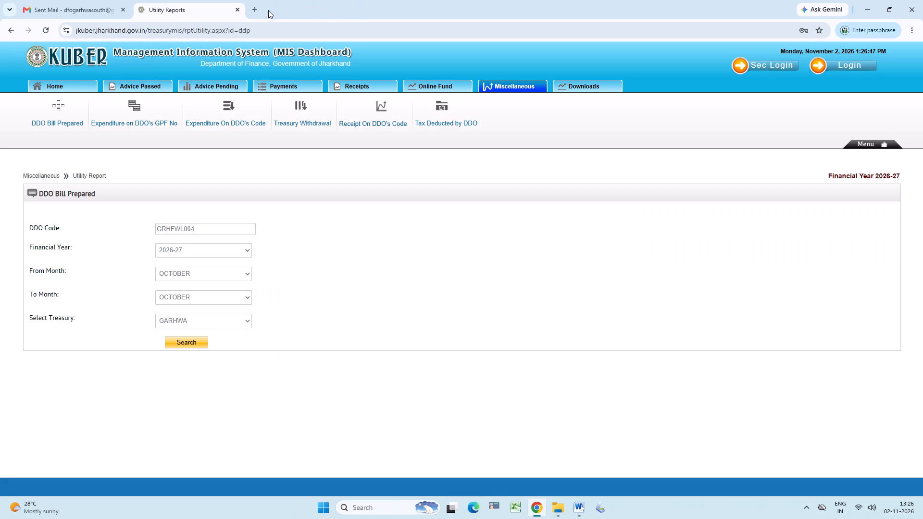
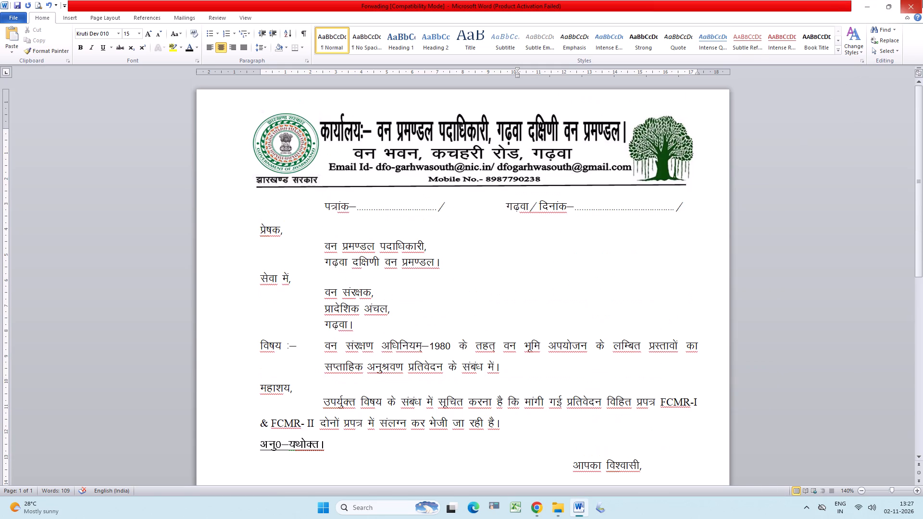
Close the Forwading letter document and return to the Saptahik Anusrawan Return folder.
left_click(423, 264)
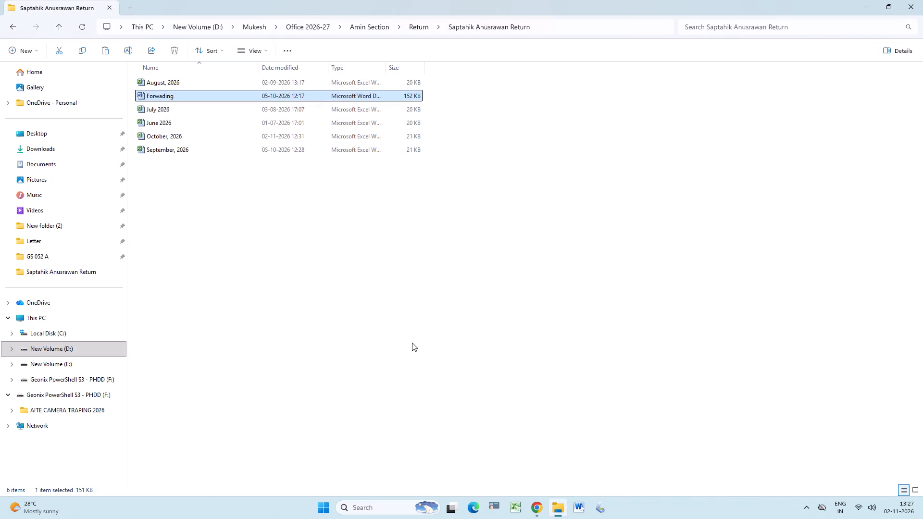
Switch to File Explorer, go up to the Office 2026-27 folder and open its Bill Section folder.
scroll(412, 343, "down", 2)
scroll(412, 343, "up", 3)
left_click(416, 30)
left_click(237, 259)
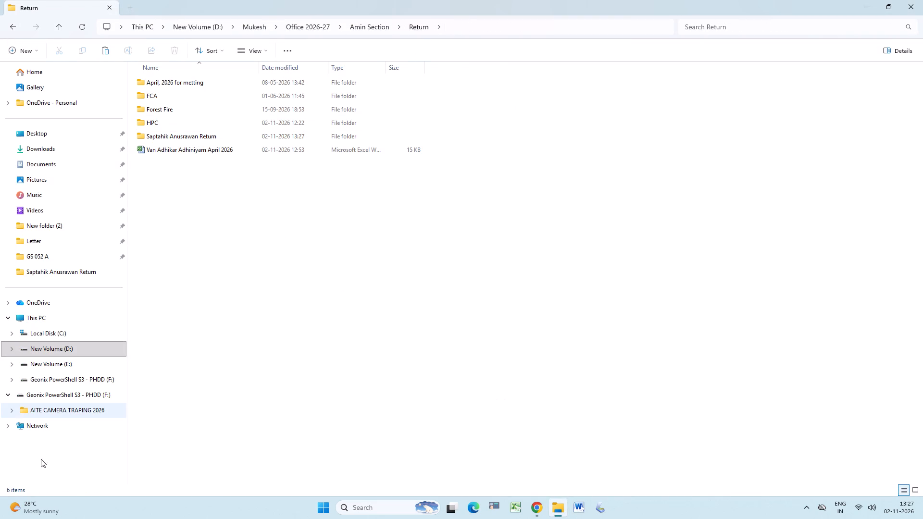
left_click(316, 29)
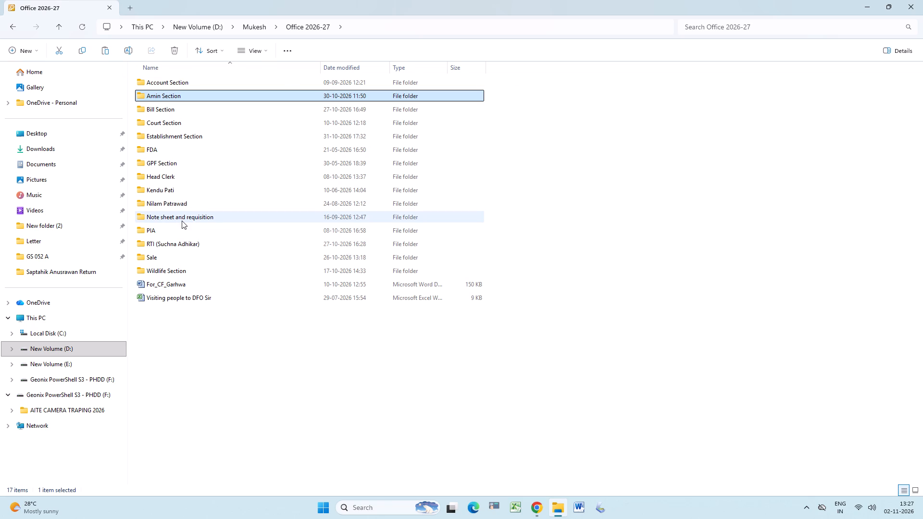
left_click(202, 135)
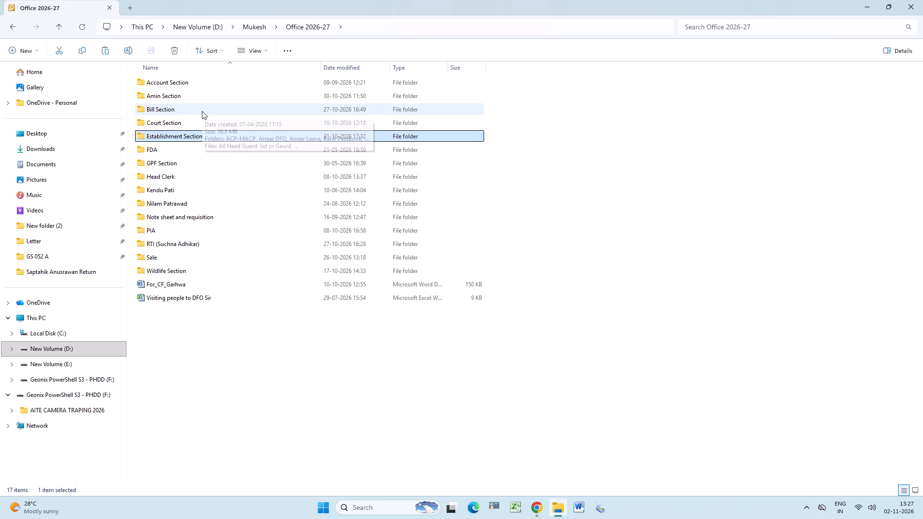
left_click(202, 111)
key("Return")
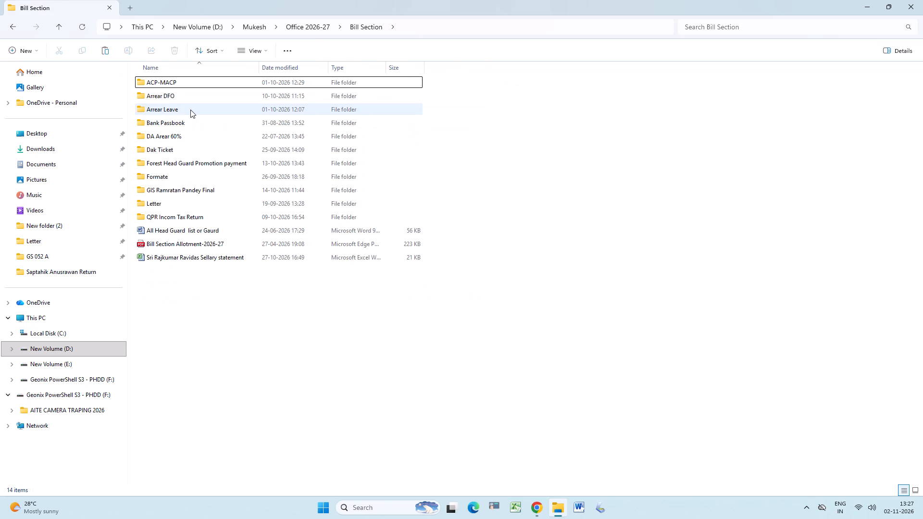
Open the retired officer's Sellary statement workbook from the Bill Section folder and dismiss the Office activation notice.
key("Down")
key("Down")
key("Down")
key("Down")
key("Down")
key("Down")
key("Down")
key("Down")
key("Down")
key("Down")
key("Down")
key("Down")
key("Down")
key("Down")
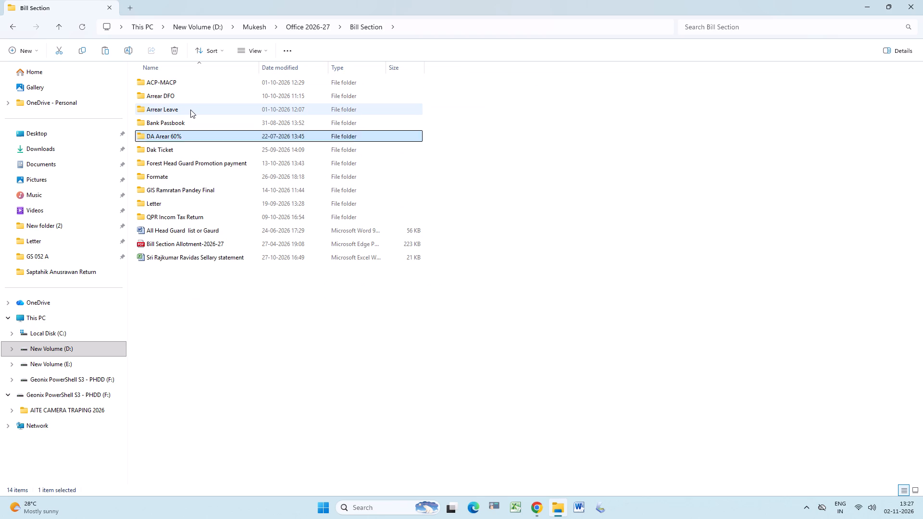
key("Return")
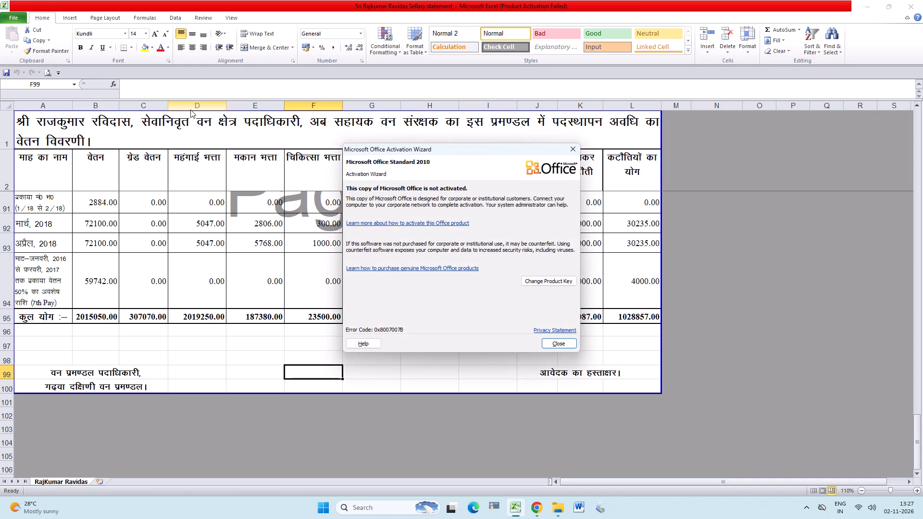
key("Return")
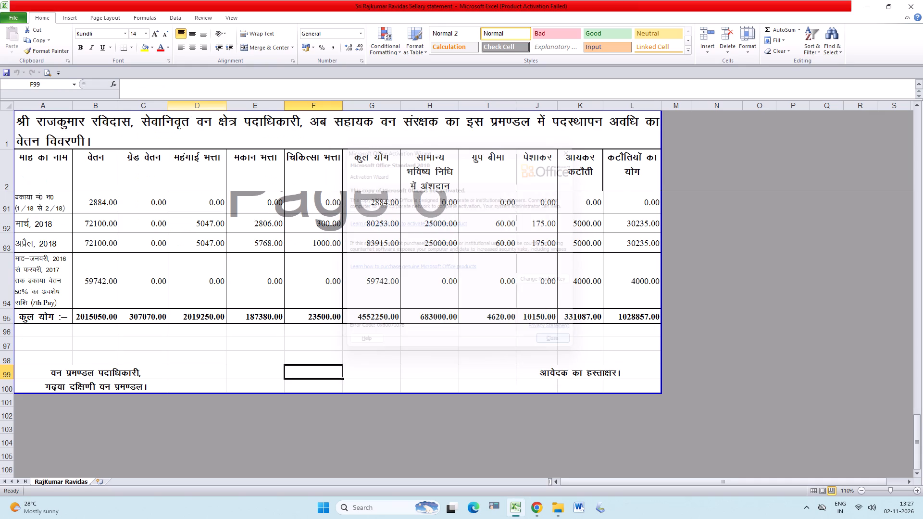
Insert a blank row above the January 2012 row, directly below the salary table's header row.
scroll(184, 308, "up", 11)
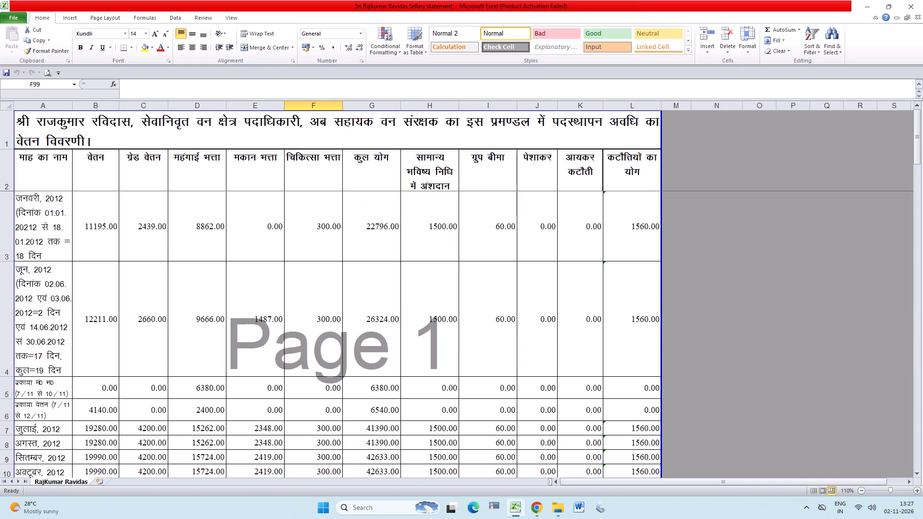
scroll(187, 308, "up", 6)
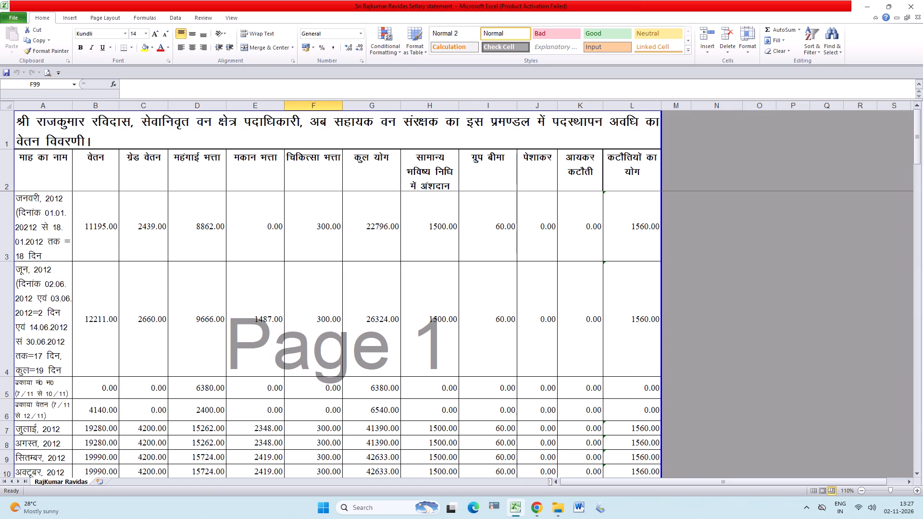
left_click(20, 385)
left_click(8, 385)
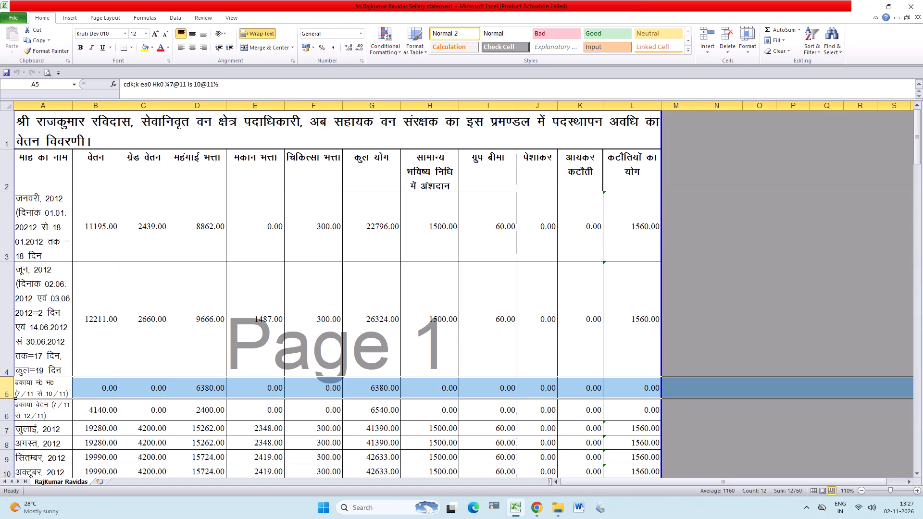
left_click(4, 170)
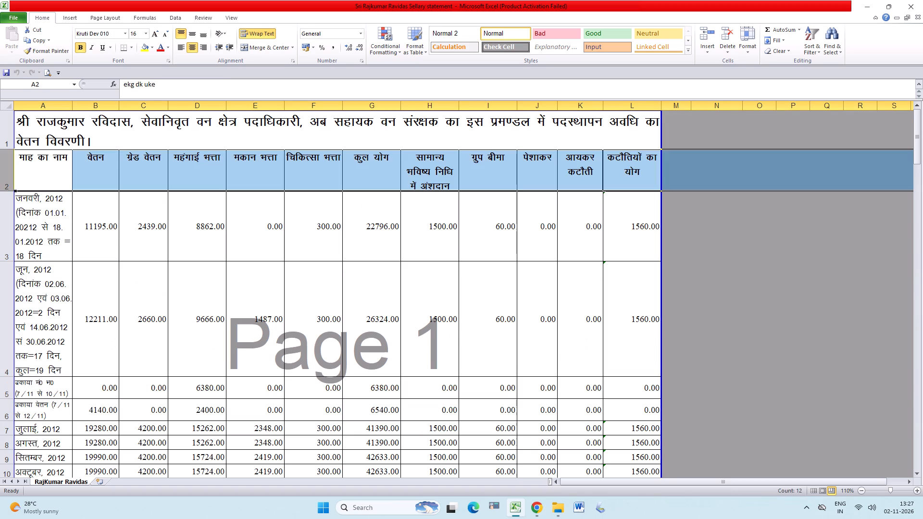
left_click(1, 227)
key("ctrl+plus")
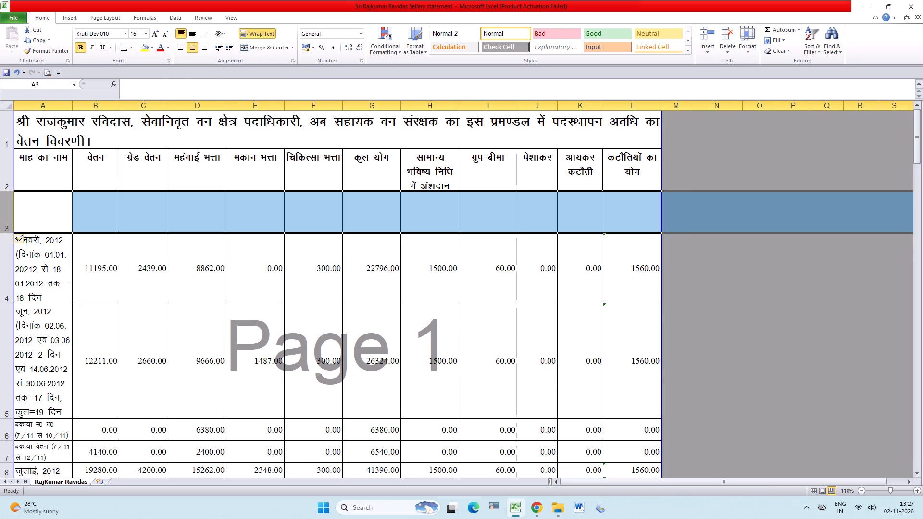
Move the 7/11 to 10/11 arrears row, columns A to L, into the blank row 3 and save the workbook.
left_click_drag(43, 433, 582, 418)
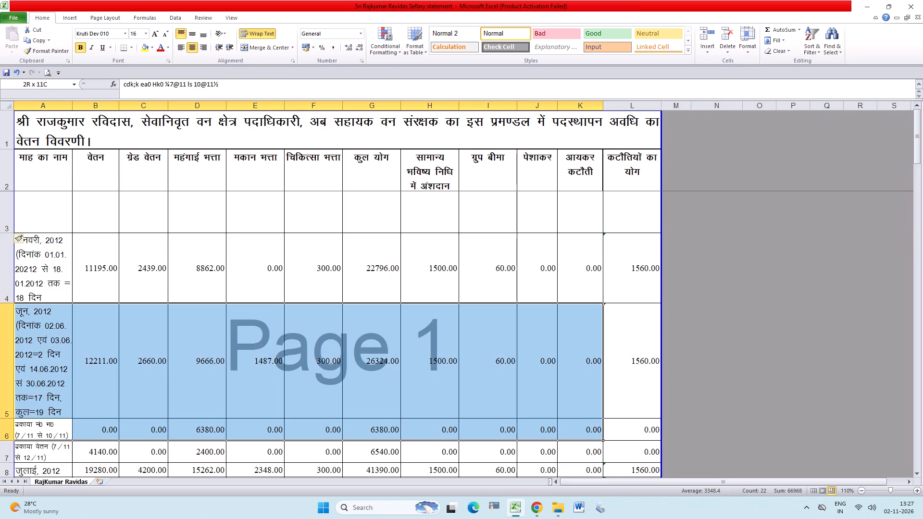
left_click_drag(582, 418, 634, 430)
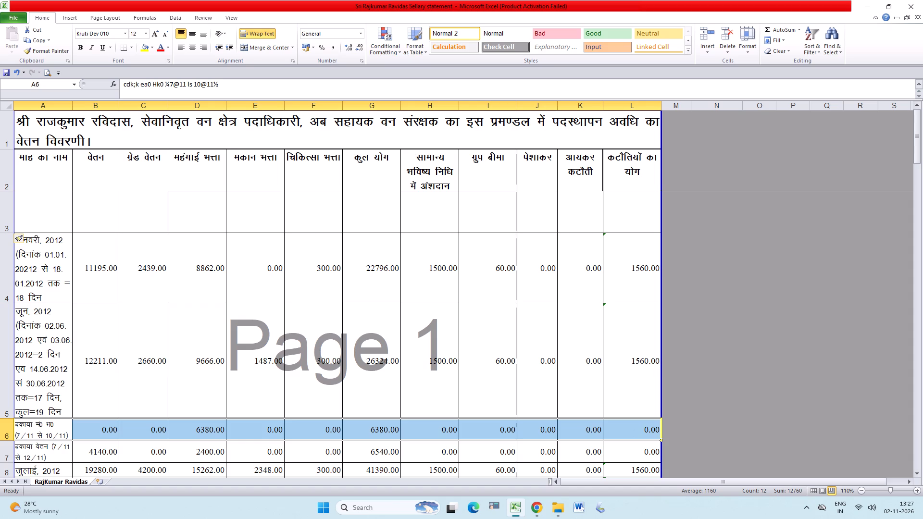
key("ctrl+x")
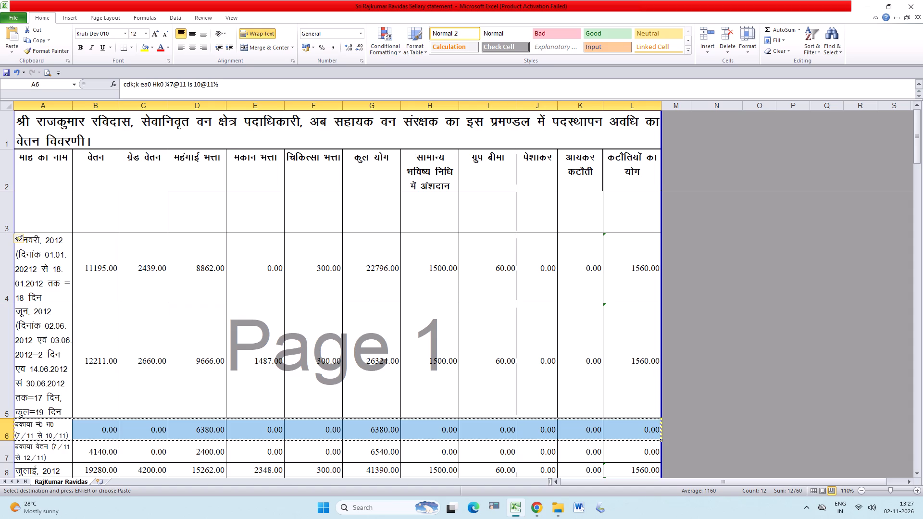
left_click(48, 214)
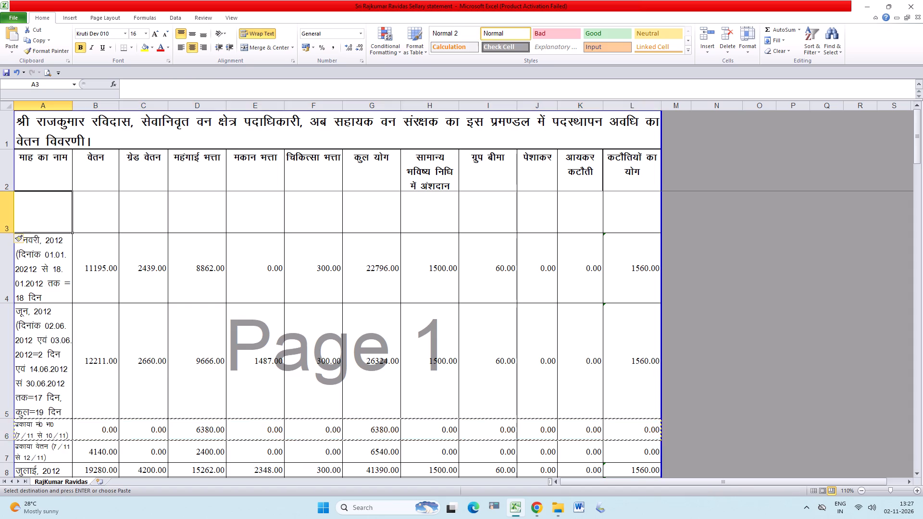
key("Return")
key("ctrl+s")
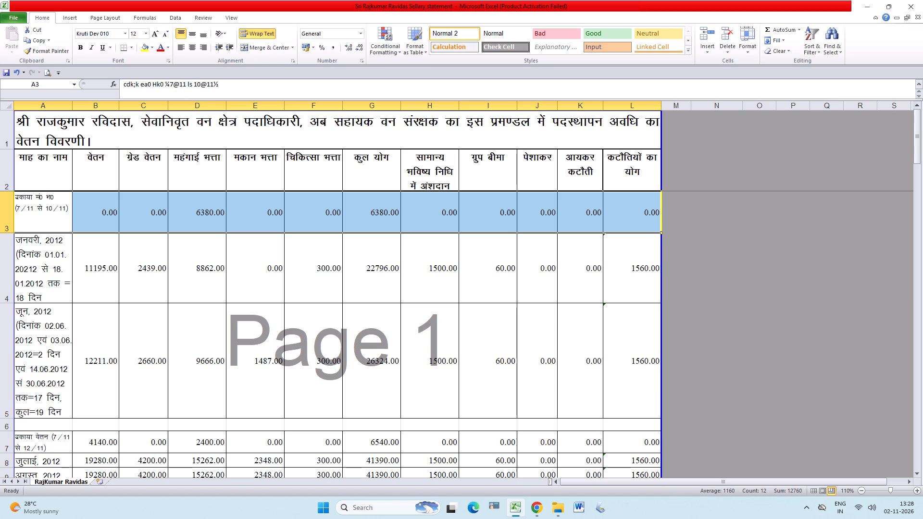
key("ctrl+s")
Delete the emptied row 6 between the June 2012 and 7/11 to 12/11 arrears rows, and save the workbook.
left_click(6, 422)
key("ctrl+minus")
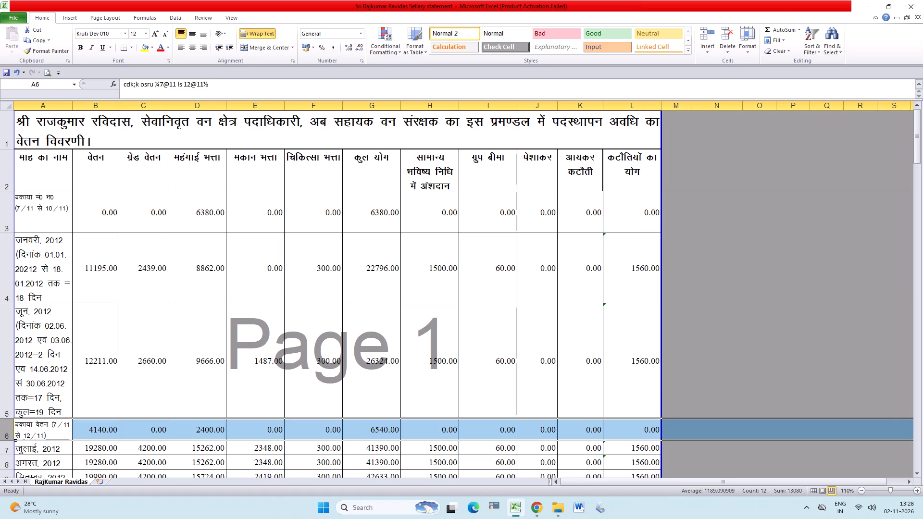
key("ctrl+s")
key("ctrl+s")
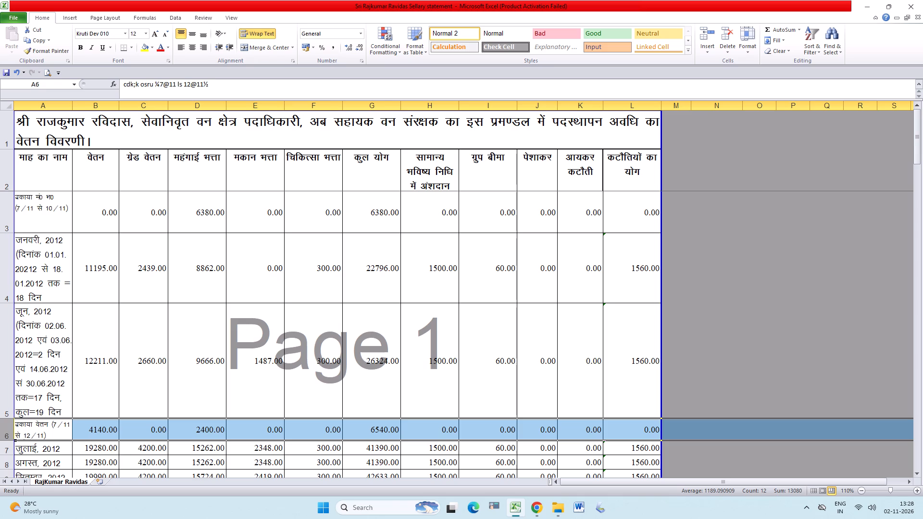
left_click(43, 251)
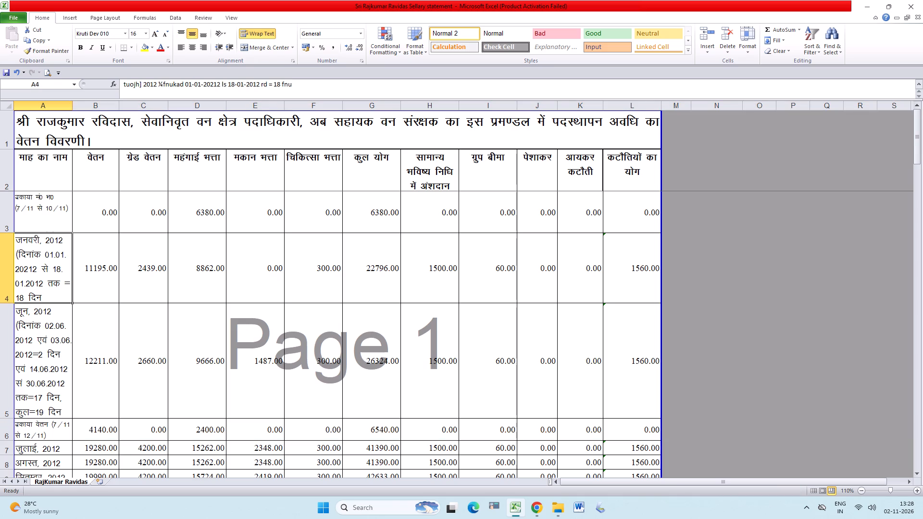
key("ctrl+s")
key("ctrl+s")
In the February 2013 row, enter 1200 under पेशाकर and 13082 under आयकर कटौती.
left_click_drag(918, 131, 915, 164)
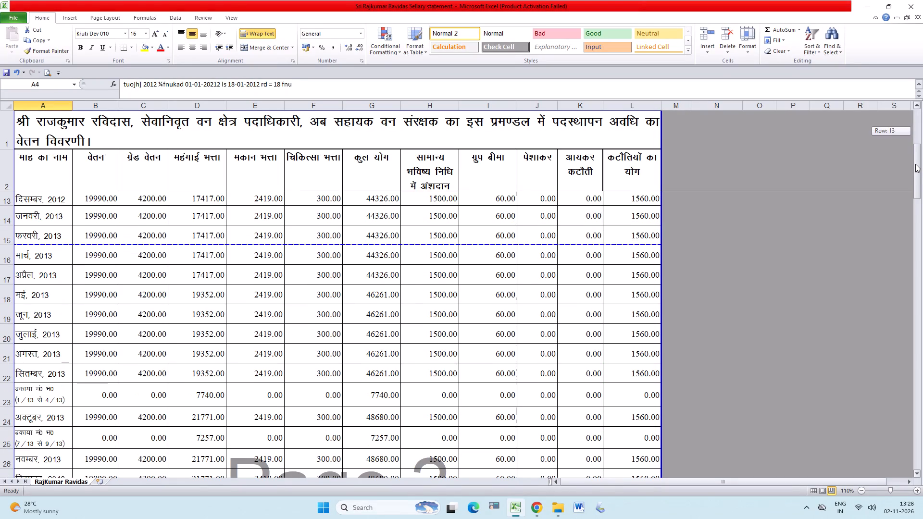
left_click_drag(915, 164, 915, 163)
left_click(52, 249)
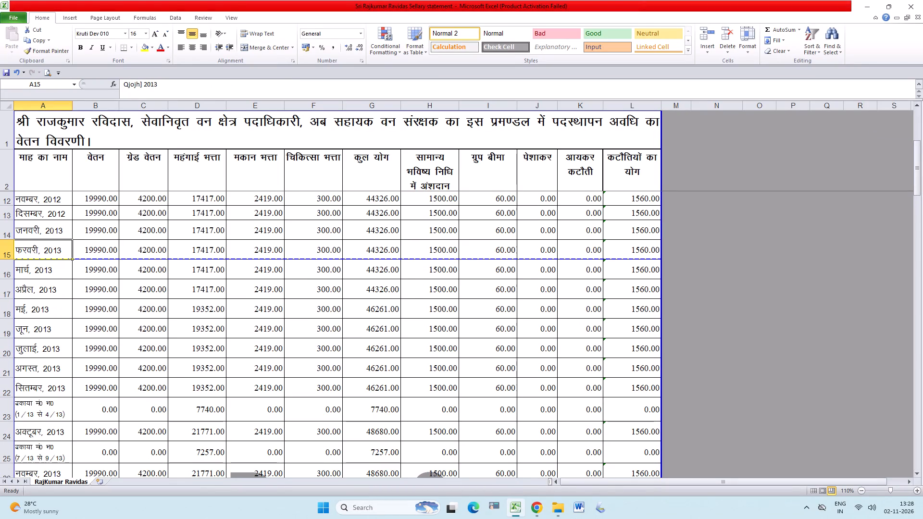
left_click(540, 250)
type("1200")
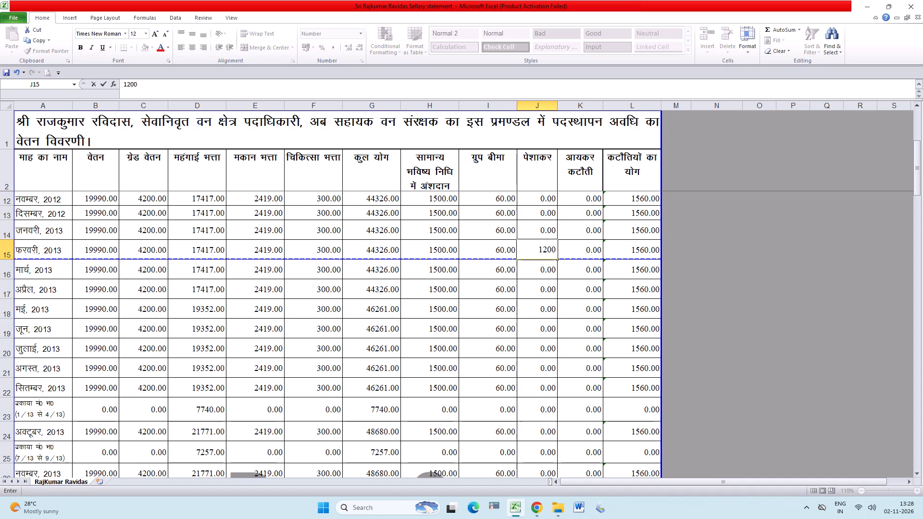
key("Tab")
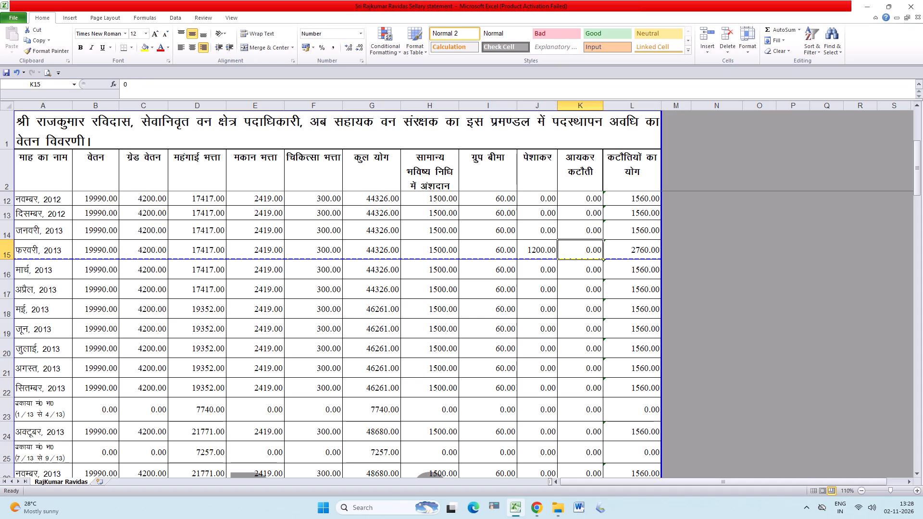
type("13082")
key("Right")
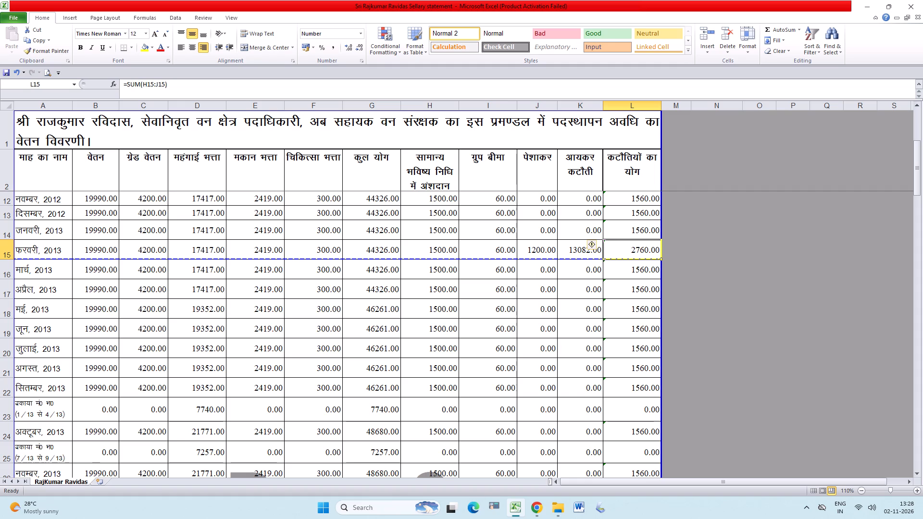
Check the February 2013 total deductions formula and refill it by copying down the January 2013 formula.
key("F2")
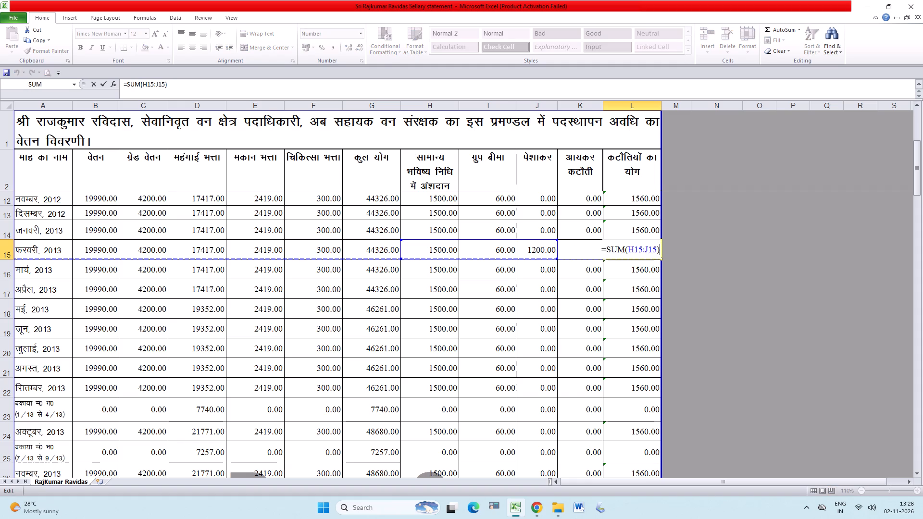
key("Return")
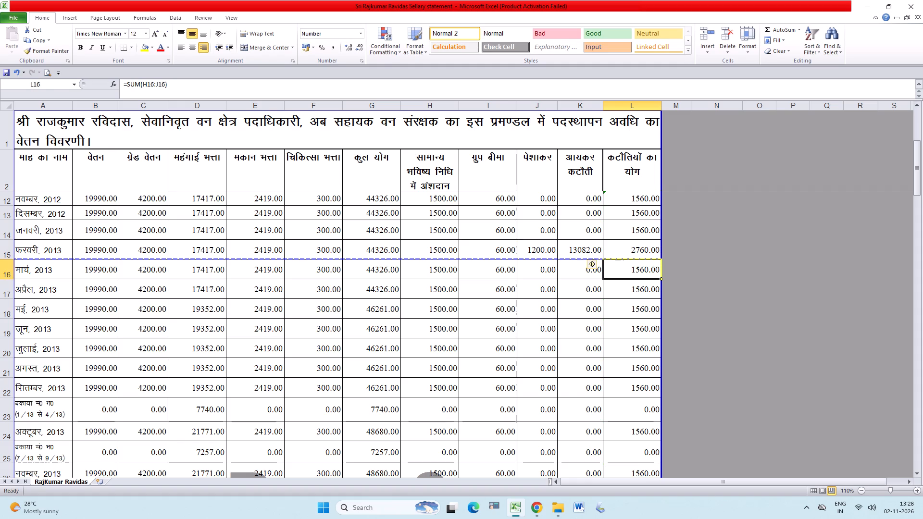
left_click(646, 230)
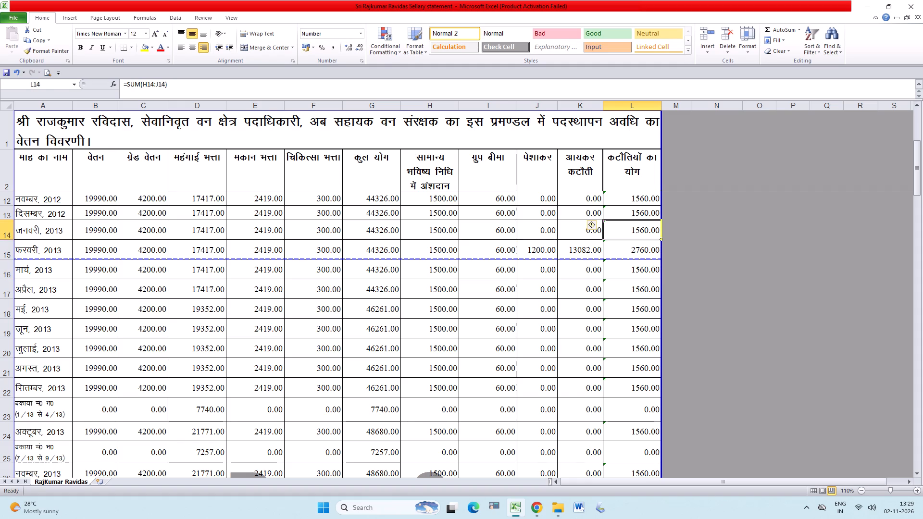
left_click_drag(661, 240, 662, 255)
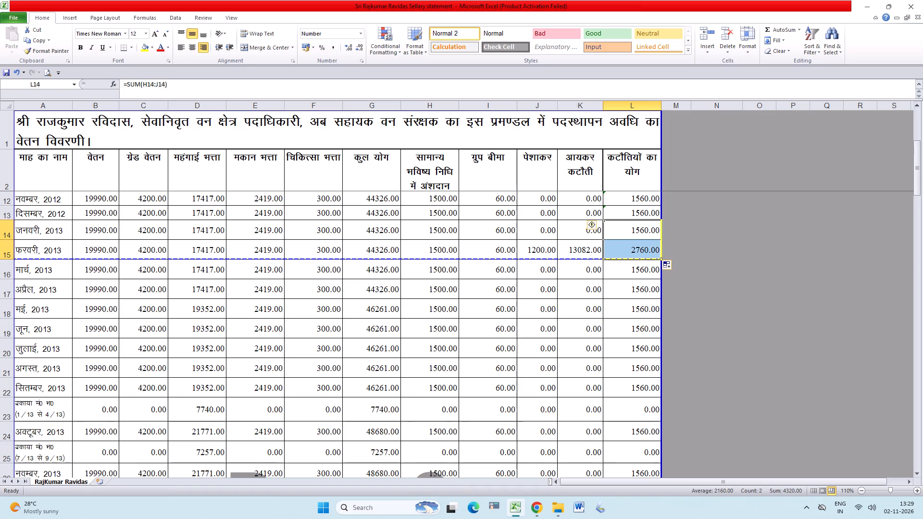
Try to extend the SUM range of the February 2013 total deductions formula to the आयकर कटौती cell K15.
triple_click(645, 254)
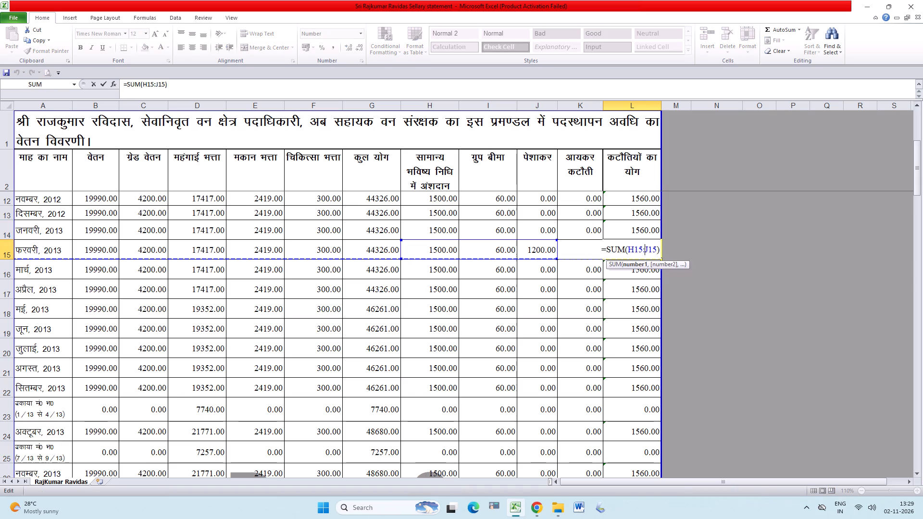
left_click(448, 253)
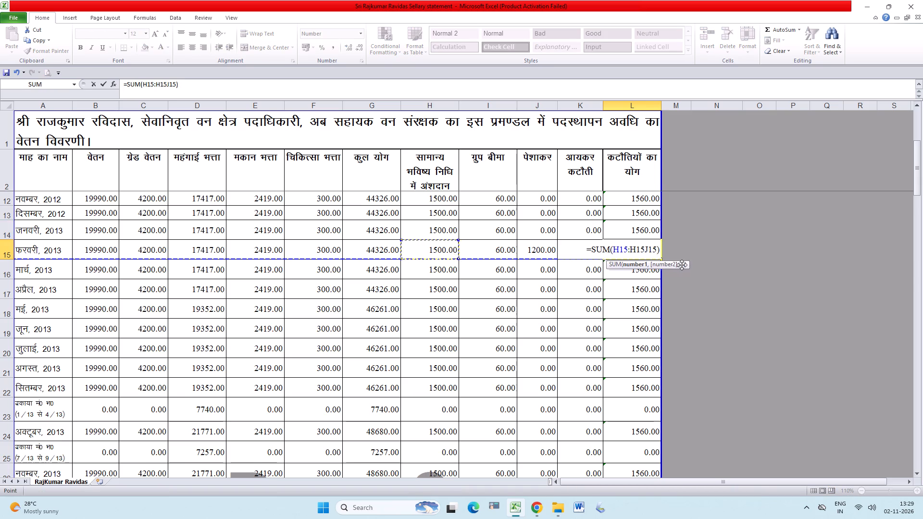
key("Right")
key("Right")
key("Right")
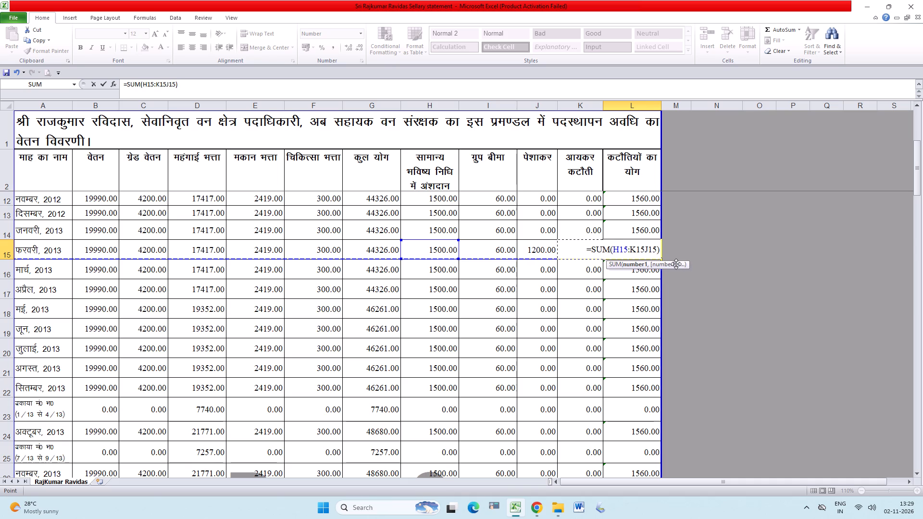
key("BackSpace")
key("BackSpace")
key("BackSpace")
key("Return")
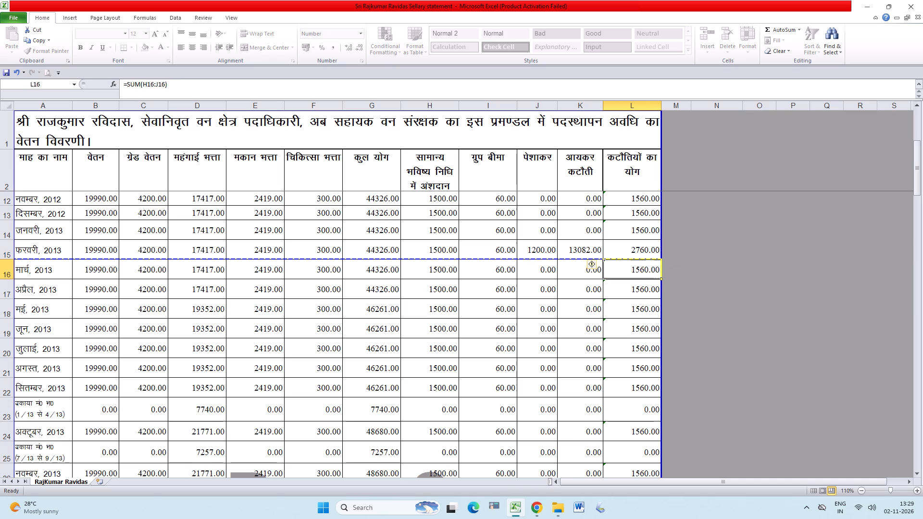
Change the February 2013 total deductions formula to =SUM(H15:K15) and save the workbook.
left_click(439, 251)
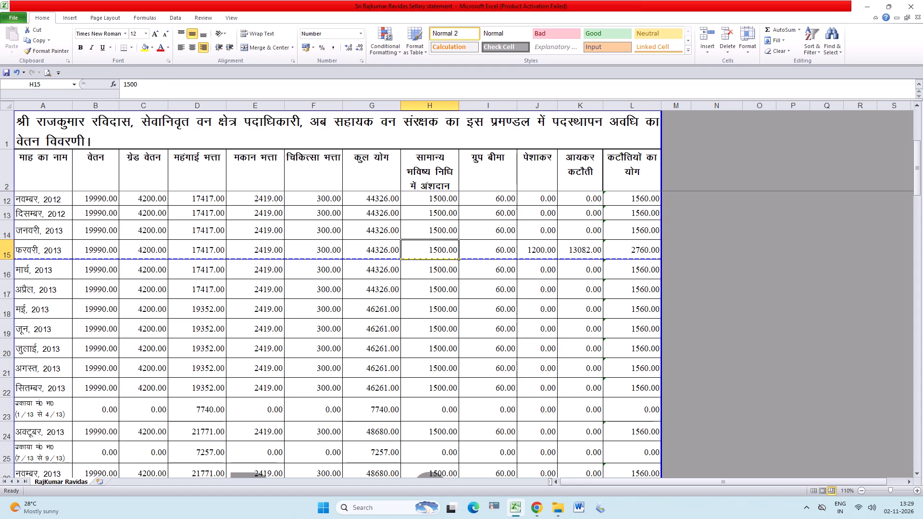
left_click(496, 253)
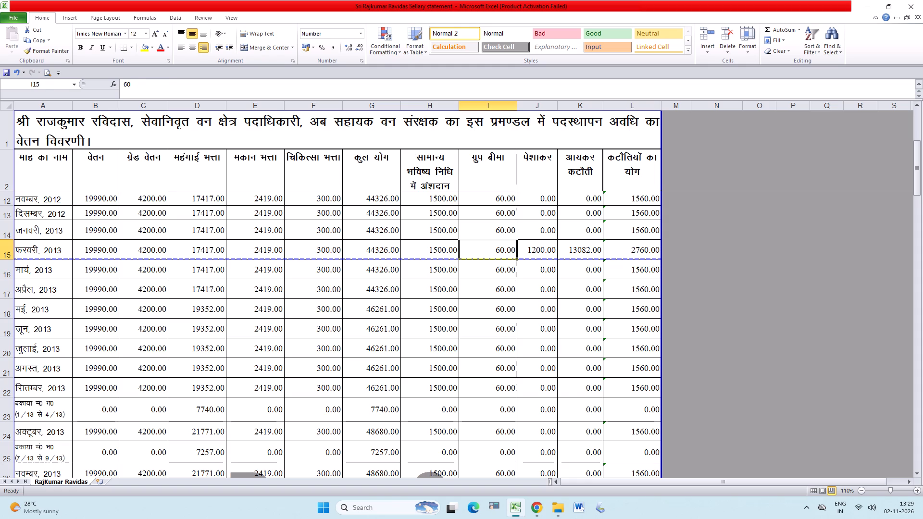
left_click(548, 249)
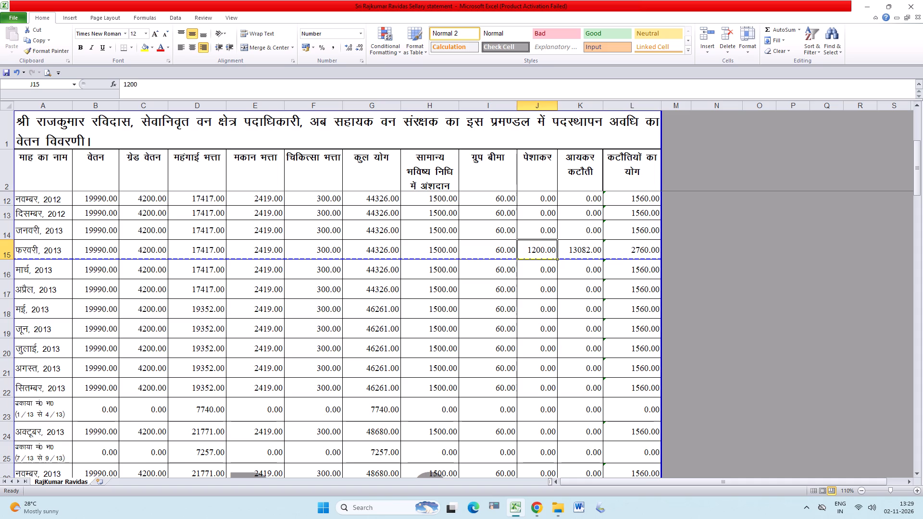
left_click(644, 252)
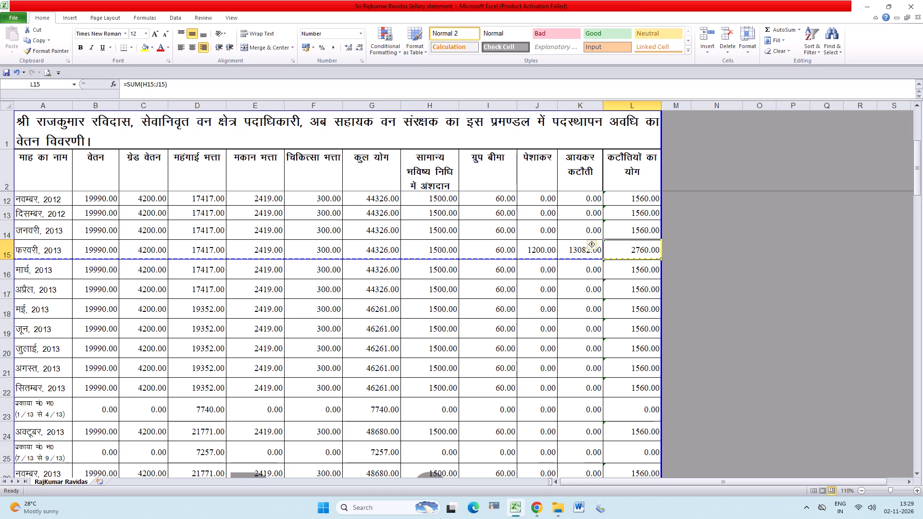
double_click(644, 252)
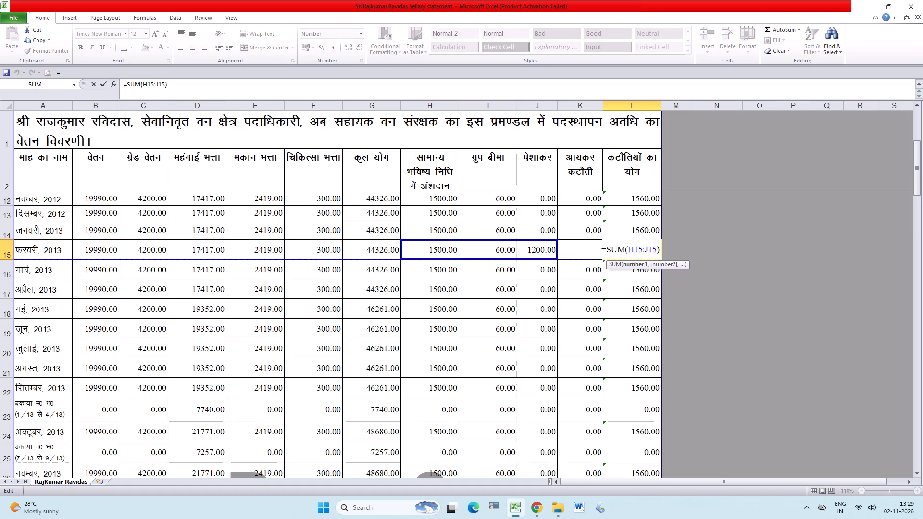
left_click_drag(557, 258, 597, 258)
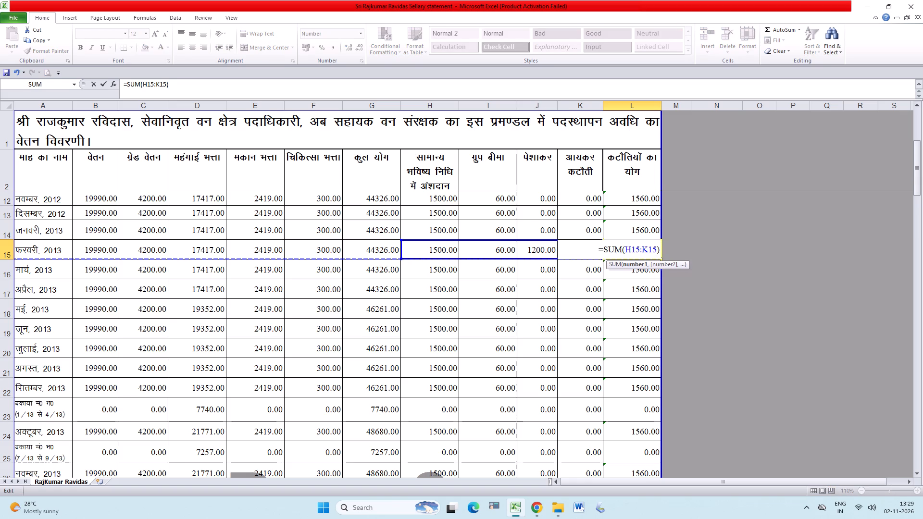
key("Return")
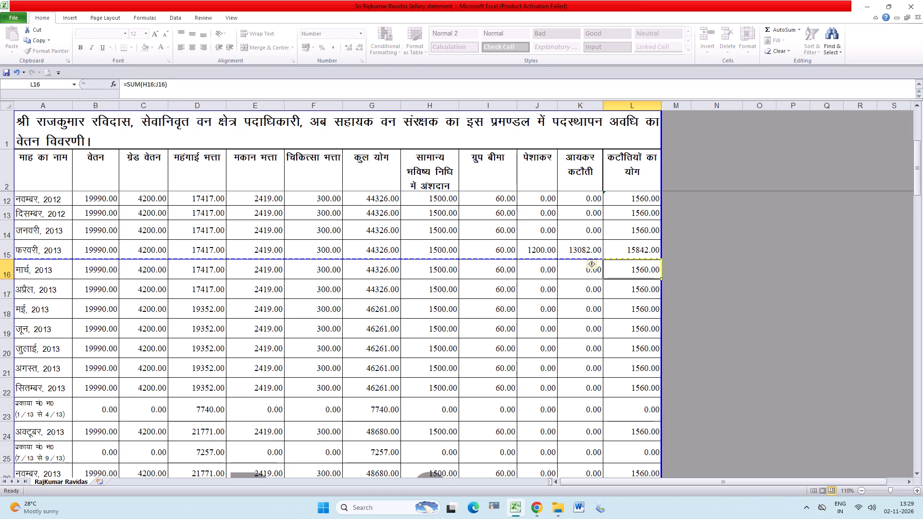
key("ctrl+s")
key("ctrl+s")
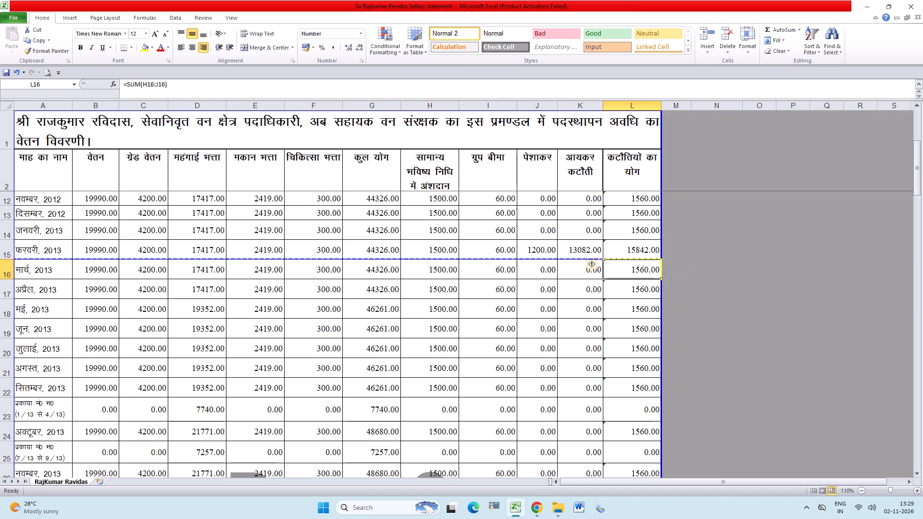
In the January–February 2012 arrears label in row 72, replace से between 01.02.2012 and 02.02.2012 with a comma.
left_click(643, 202)
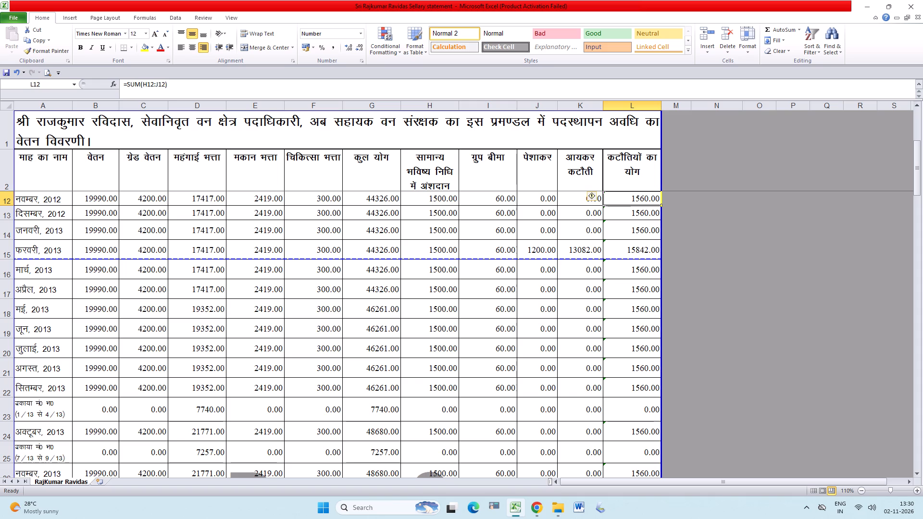
scroll(225, 319, "down", 1)
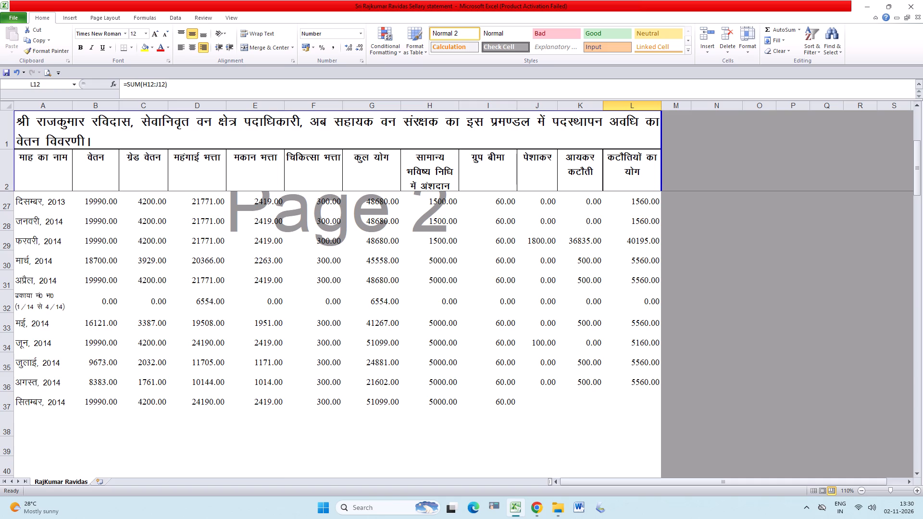
scroll(206, 371, "down", 3)
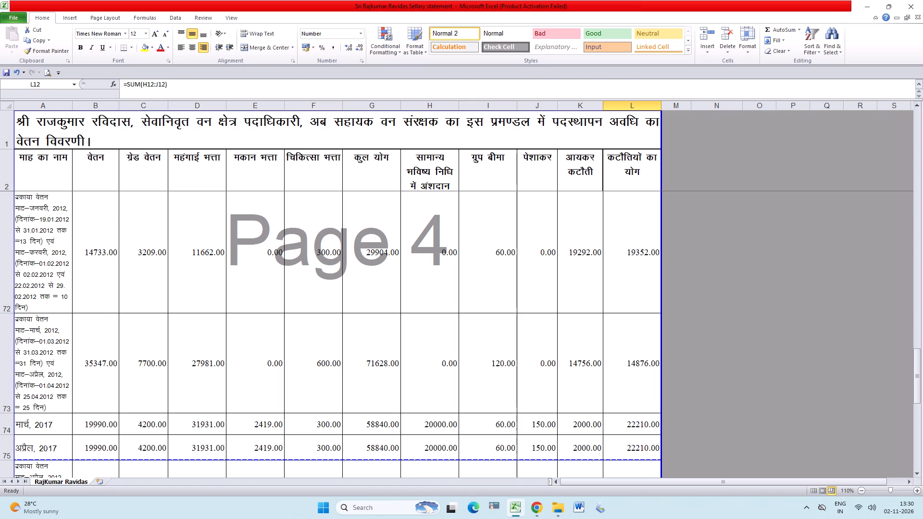
double_click(46, 309)
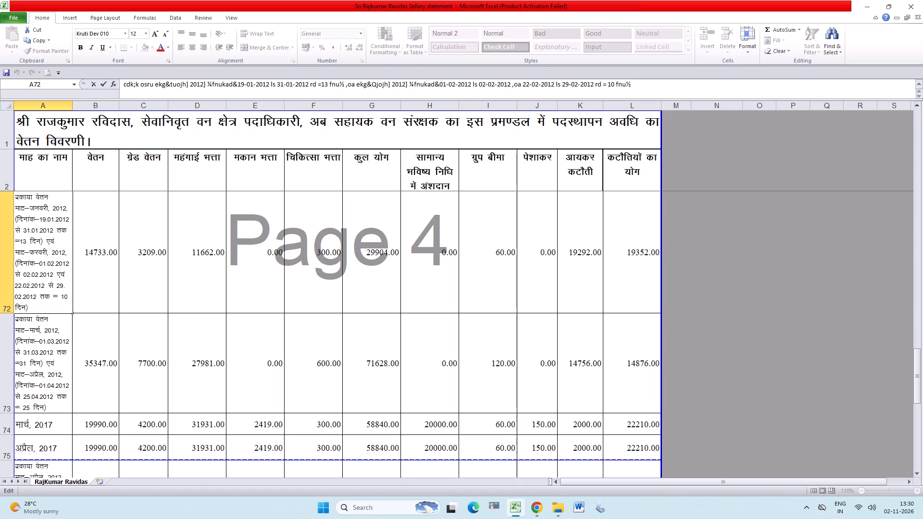
left_click(68, 295)
left_click(68, 265)
key("bracketright")
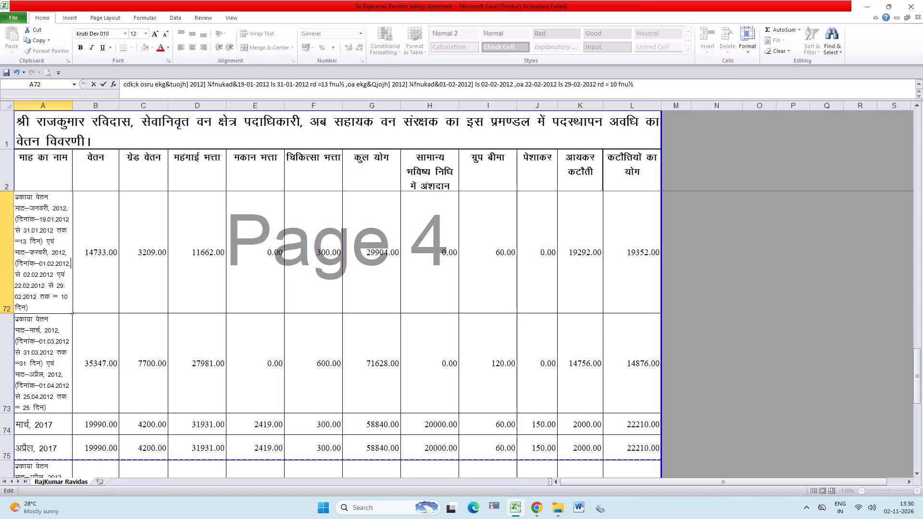
key("space")
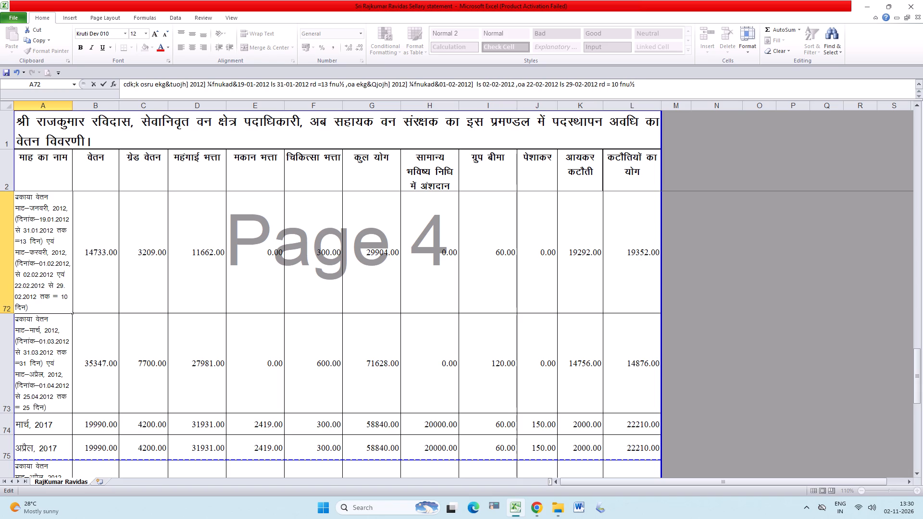
type("02-02")
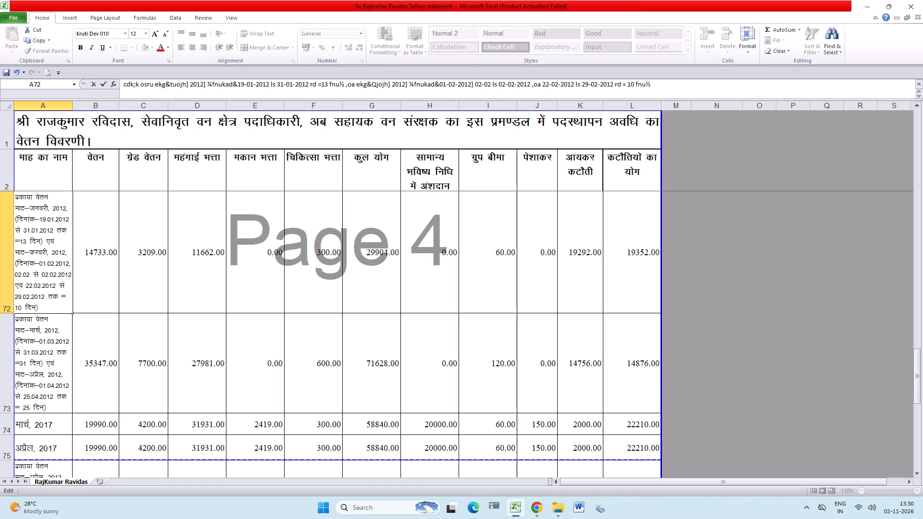
key("BackSpace")
key("BackSpace")
key("BackSpace")
key("BackSpace")
key("BackSpace")
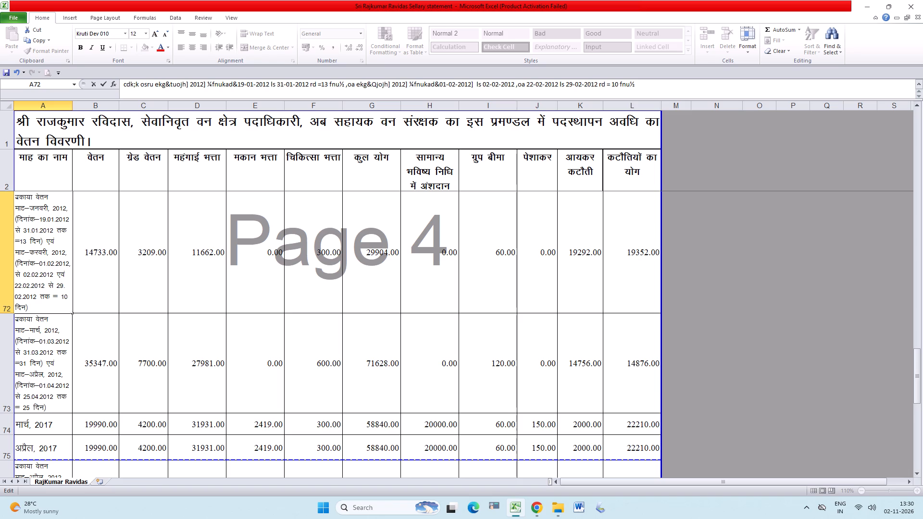
key("Delete")
key("Delete")
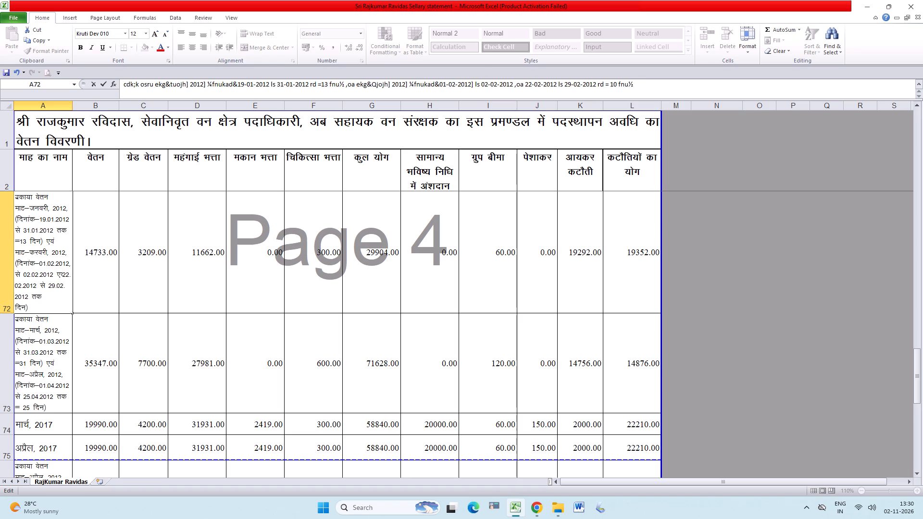
key("Delete")
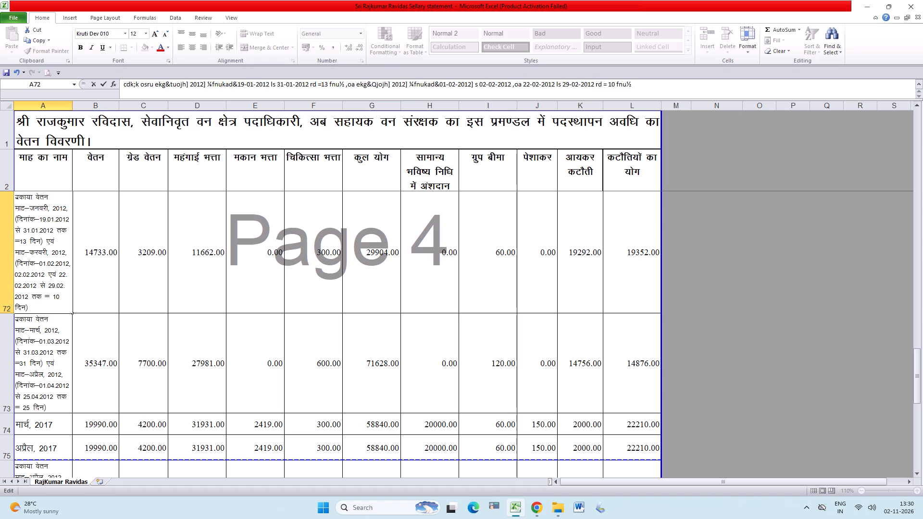
Append कुल–23 दिन। to the end of the January–February 2012 arrears label in row 72 and save the workbook.
key("Down")
key("Down")
key("Down")
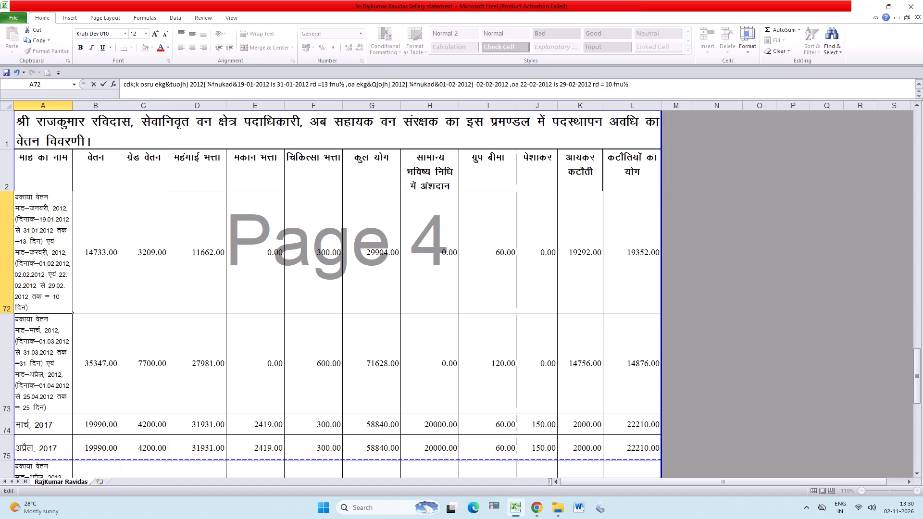
key("Left")
key("Left")
key("Left")
key("Down")
key("Down")
key("space")
type("dqN")
key("BackSpace")
type("y")
key("space")
key("BackSpace")
type("&23 fnuy")
key("BackSpace")
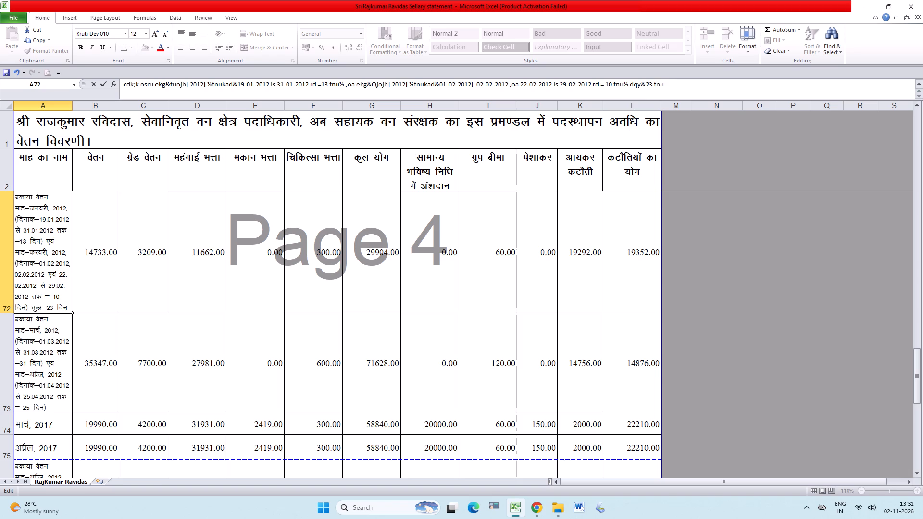
key("shift+a")
key("Return")
key("ctrl+s")
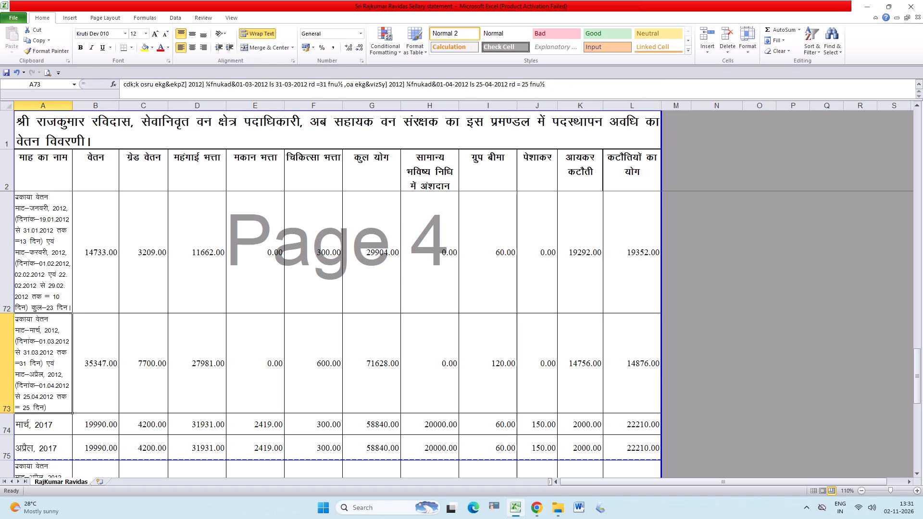
key("ctrl+s")
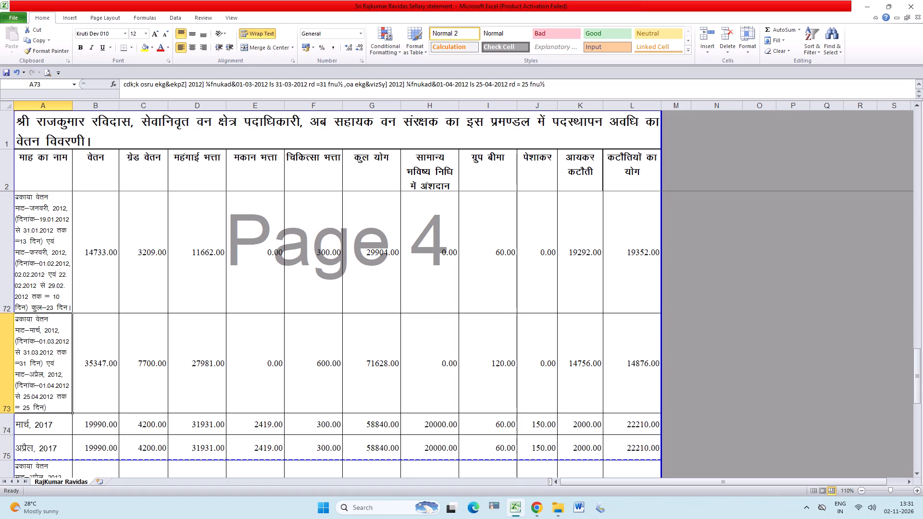
Append कुल–56 दिन। to the end of the March–April 2012 arrears label in row 73 and save the workbook.
triple_click(50, 404)
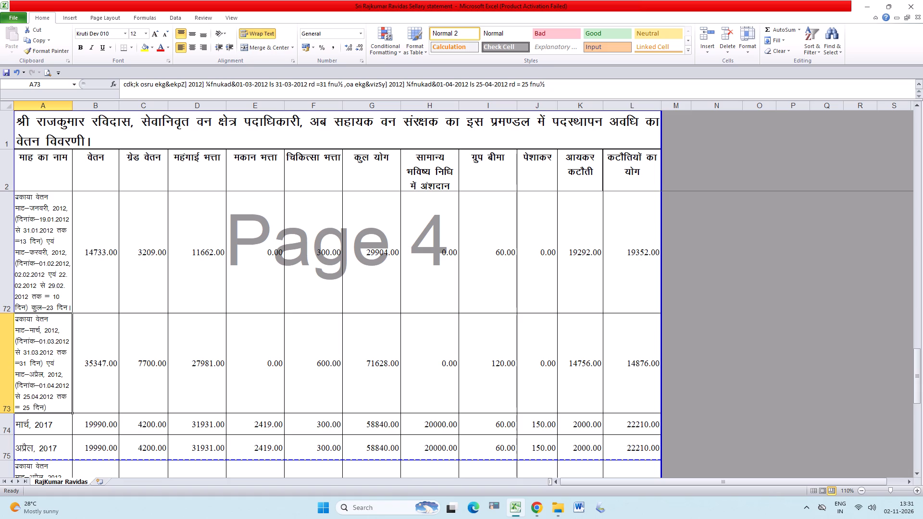
left_click(49, 403)
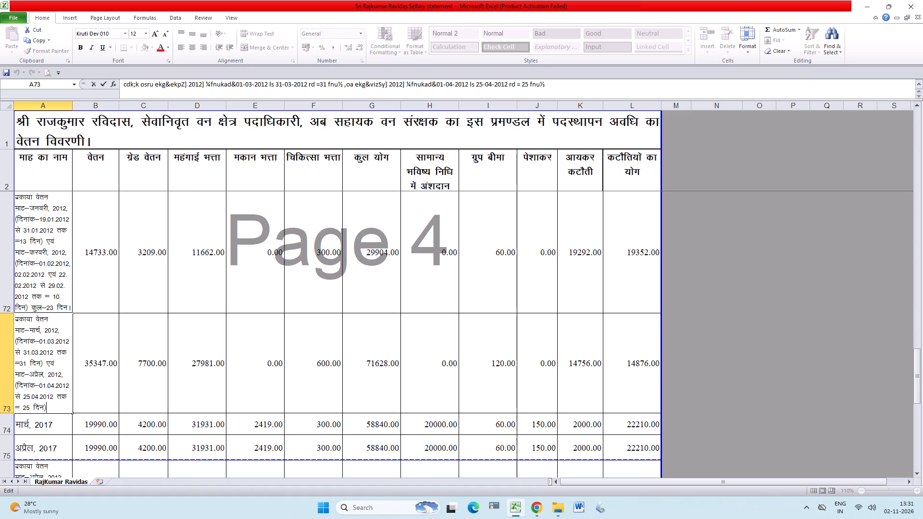
key("space")
type("dq")
key("y")
type("&56 fnu")
key("shift+a")
key("Return")
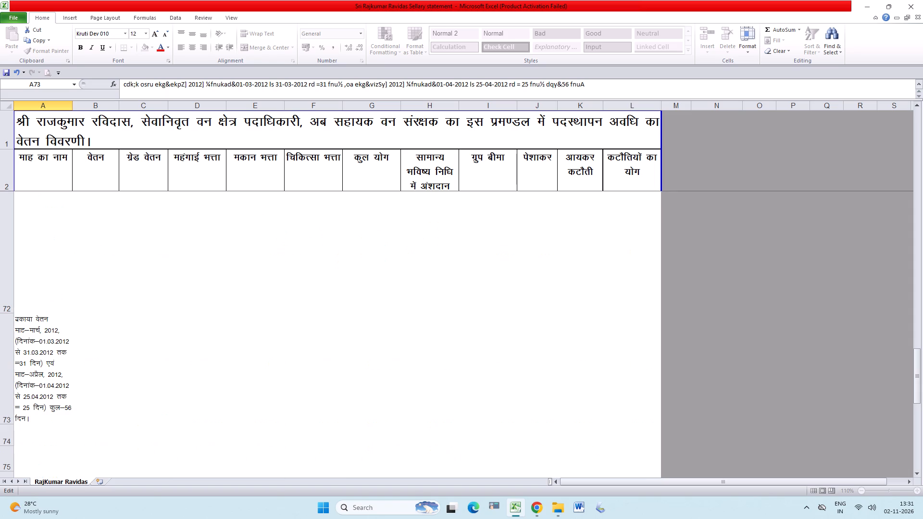
key("ctrl+s")
key("ctrl+s")
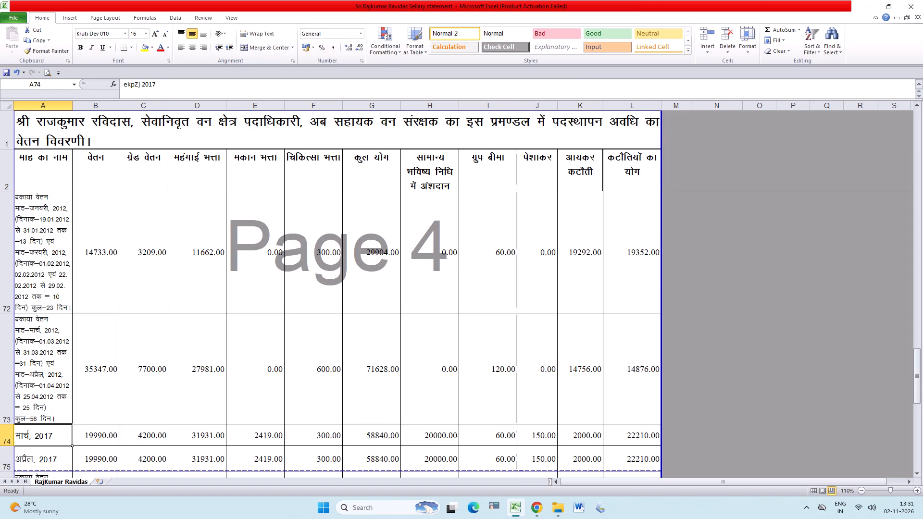
key("ctrl+s")
key("ctrl+s")
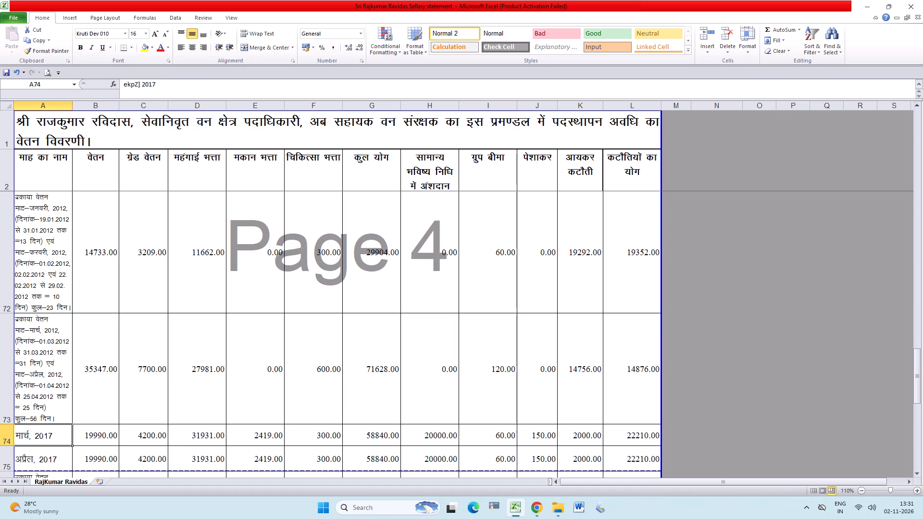
Append कुल–36 दिन। to the end of the April–May 2012 arrears label in row 76 and save the workbook.
scroll(97, 424, "down", 1)
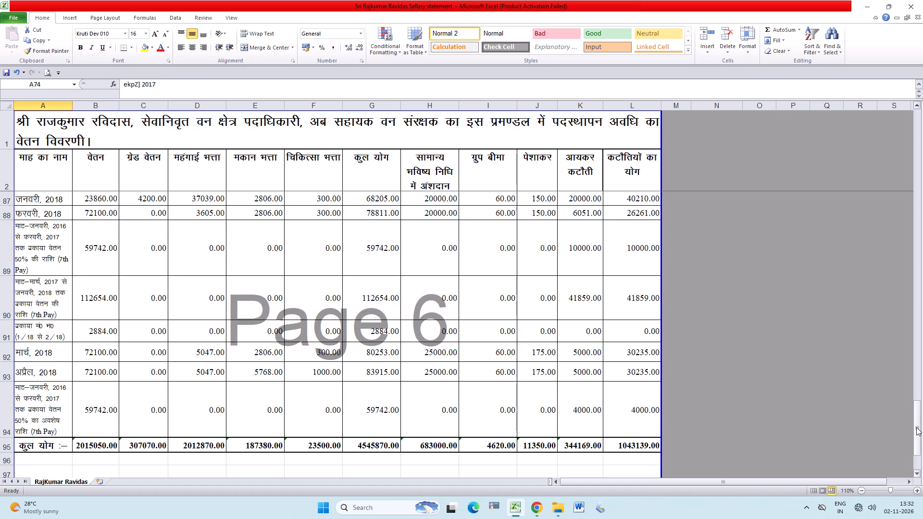
left_click_drag(916, 427, 915, 420)
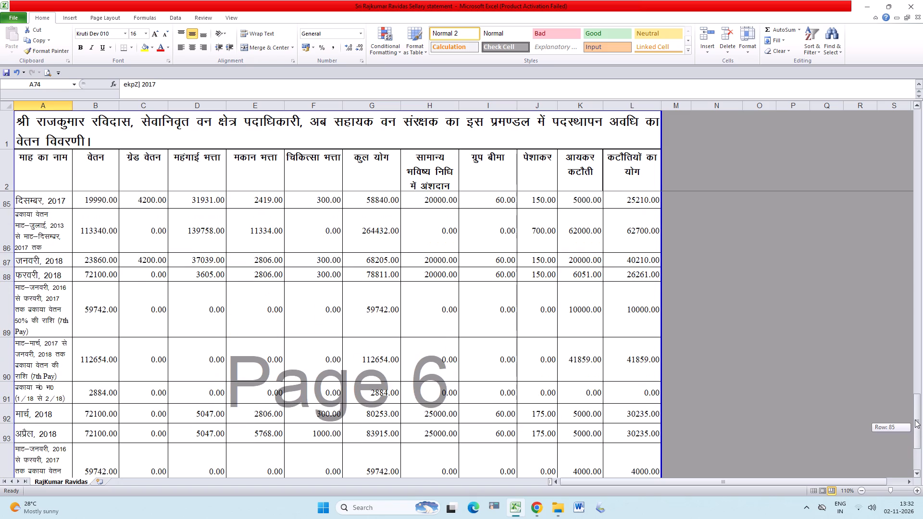
left_click_drag(915, 420, 913, 402)
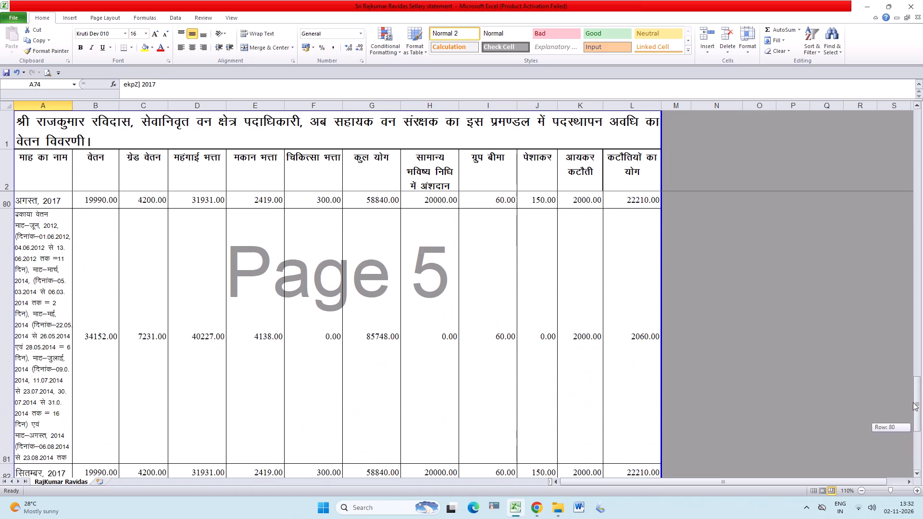
left_click_drag(913, 402, 913, 392)
left_click(57, 201)
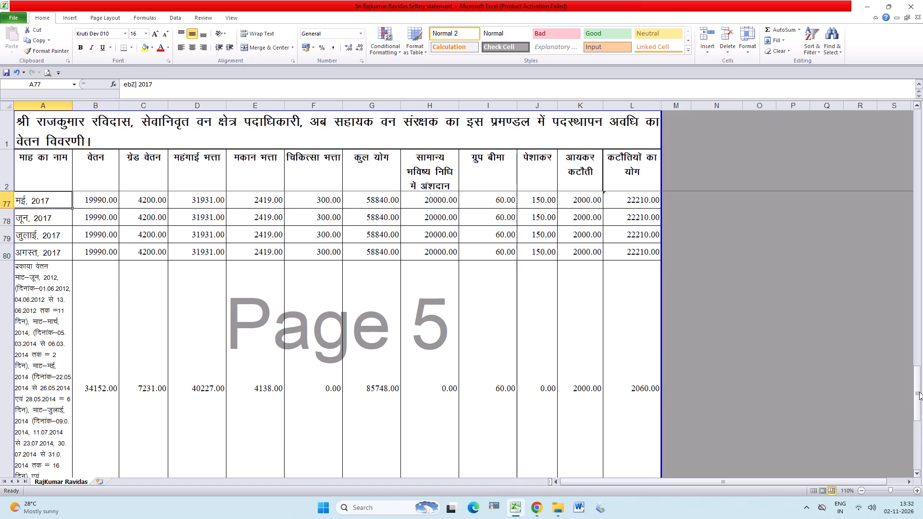
left_click_drag(919, 392, 915, 386)
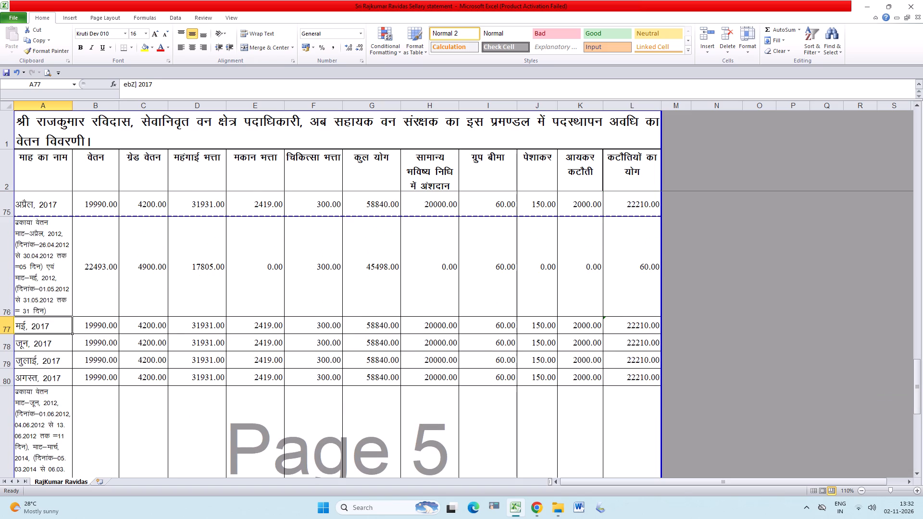
double_click(49, 307)
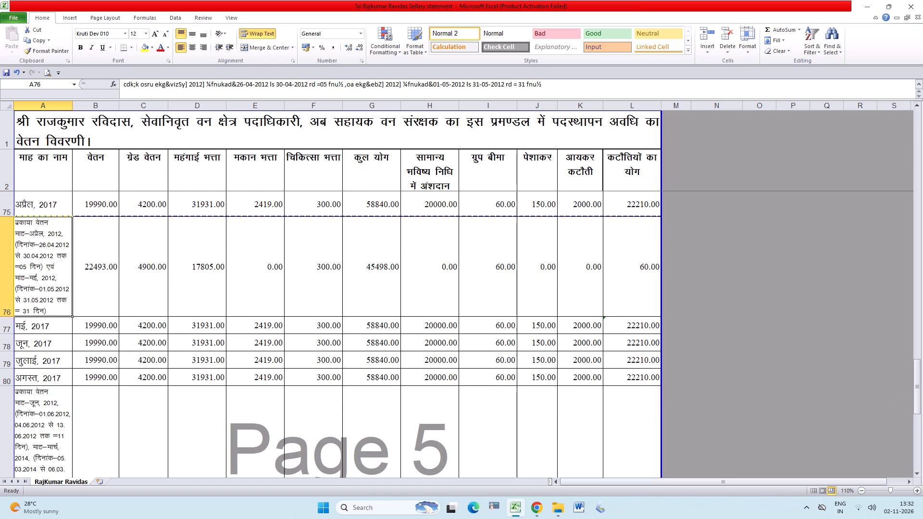
double_click(52, 309)
double_click(52, 309)
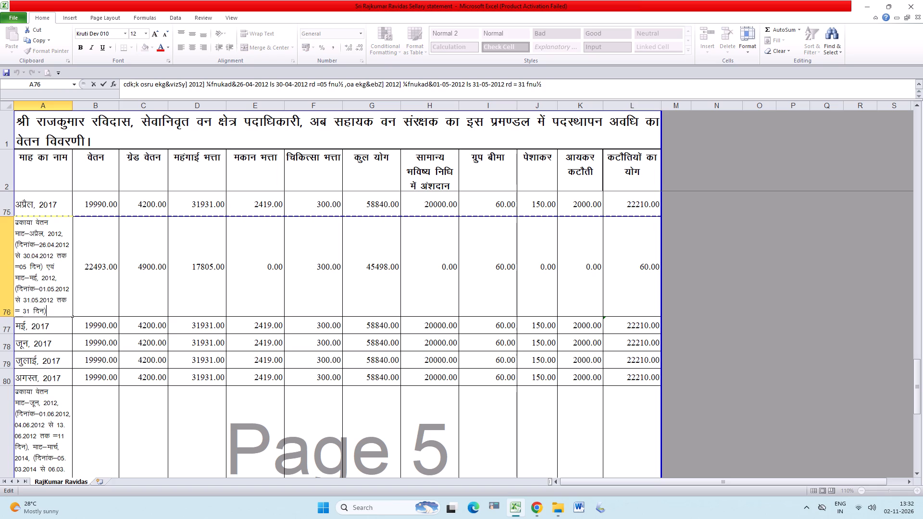
key("space")
type("dqy")
type("&36 fnuA")
key("Return")
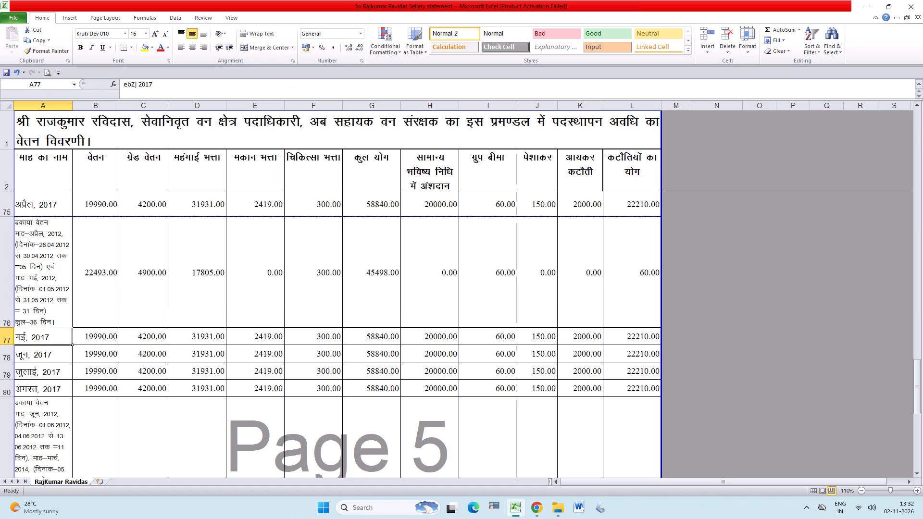
key("ctrl+s")
key("ctrl+s")
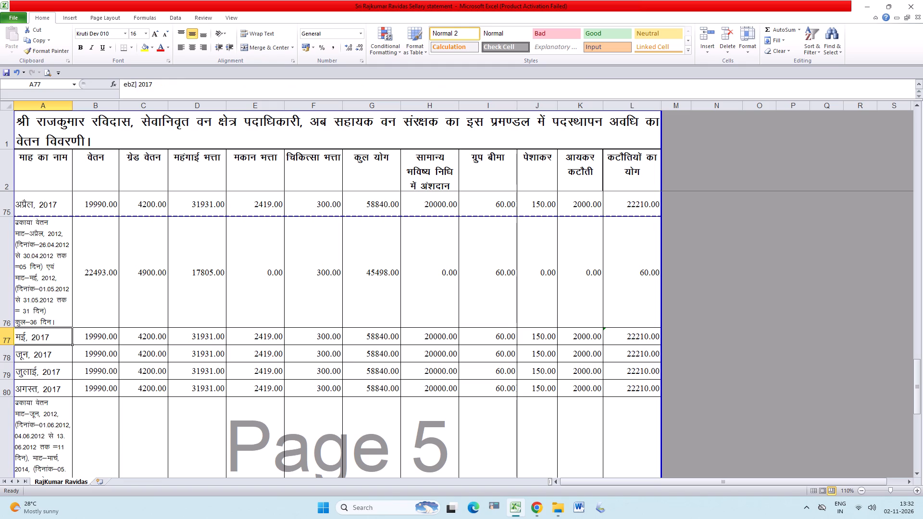
In the row 81 arrears label, correct the first July 2014 date to 09.07.2014.
left_click(44, 431)
double_click(52, 436)
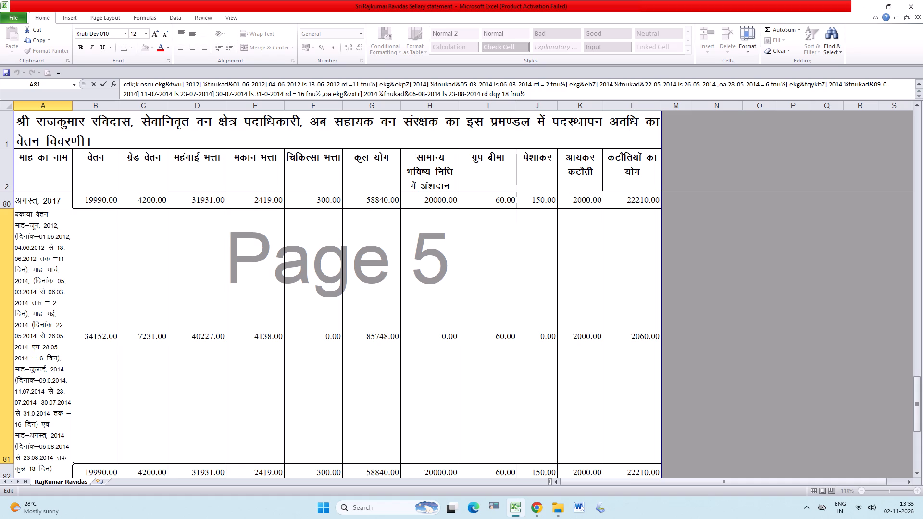
key("Down")
key("Down")
key("Up")
key("Up")
key("Up")
key("Up")
key("Up")
key("Up")
key("Up")
key("Up")
key("Up")
key("Up")
key("Up")
key("Up")
key("Down")
key("Down")
key("Down")
key("Down")
key("Left")
key("Down")
key("Right")
key("7")
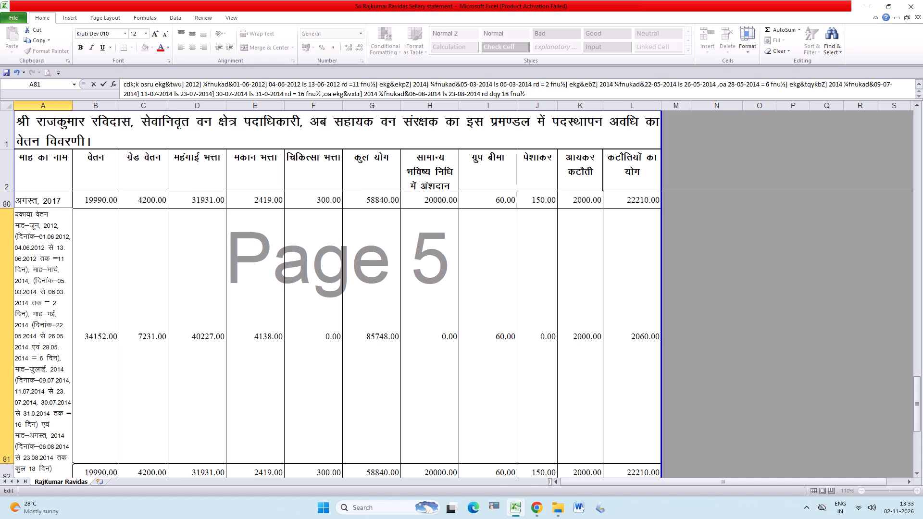
In the row 81 arrears label, correct the closing July 2014 date to 31.07.2014.
key("Right")
key("Down")
key("Down")
key("Left")
key("Down")
key("Left")
key("Left")
key("Left")
key("Left")
key("Left")
key("Left")
key("7")
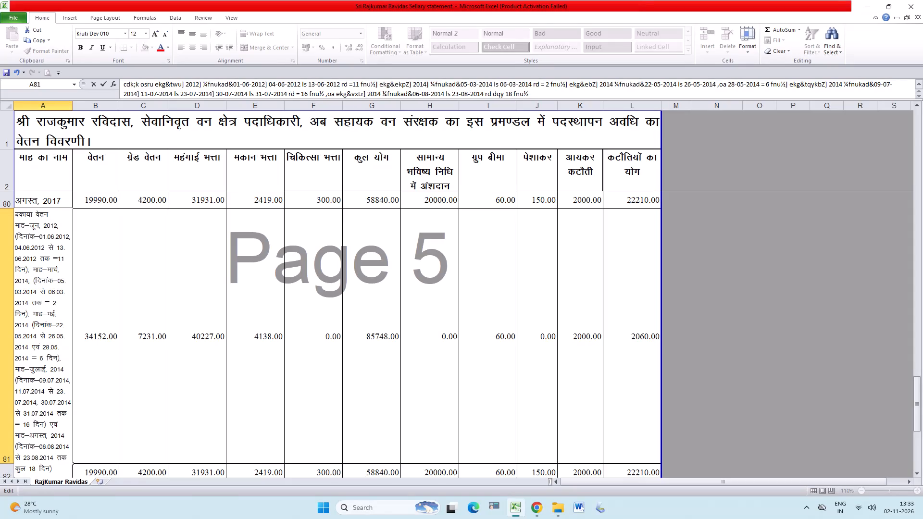
Append कुल–53 दिन। to the end of the June 2012–August 2014 arrears label in row 81 and save the workbook.
key("Down")
key("Down")
key("Down")
key("Down")
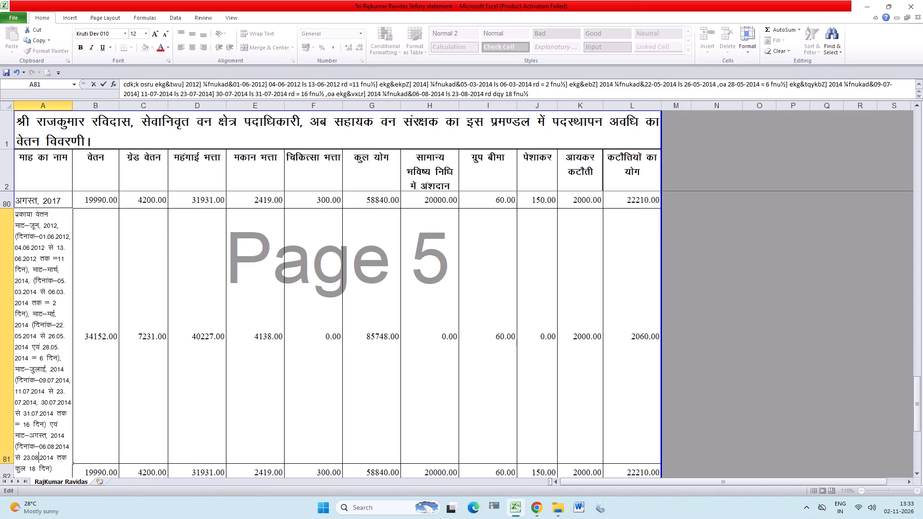
key("Down")
key("Down")
key("space")
type("dqy")
type("&53 fnu")
key("shift+a")
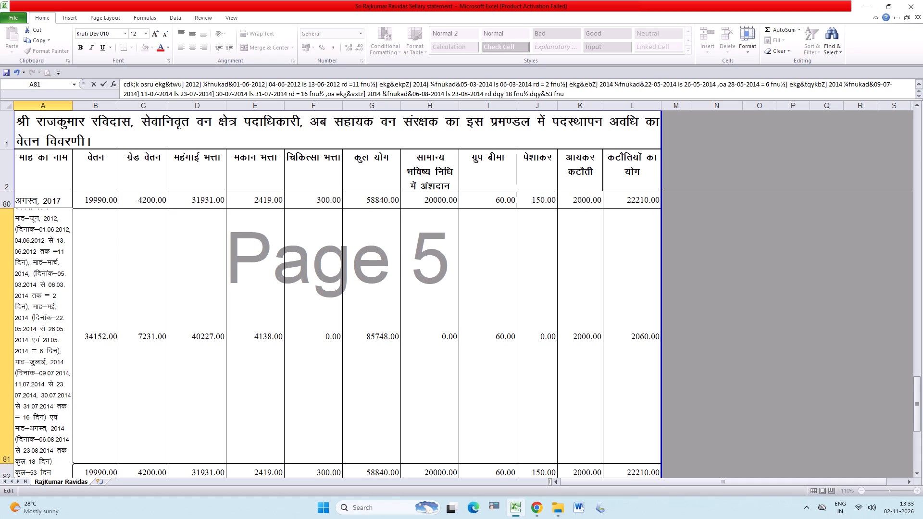
key("Return")
key("ctrl+s")
key("ctrl+s")
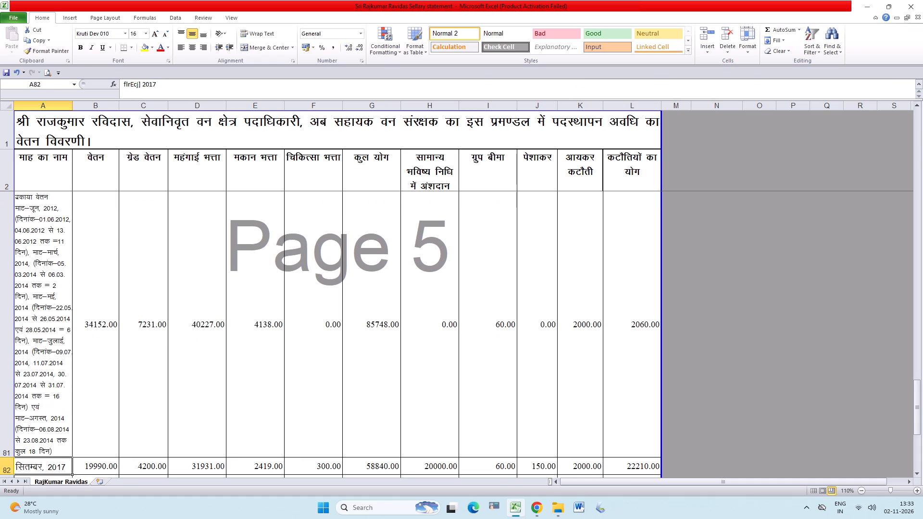
key("ctrl+s")
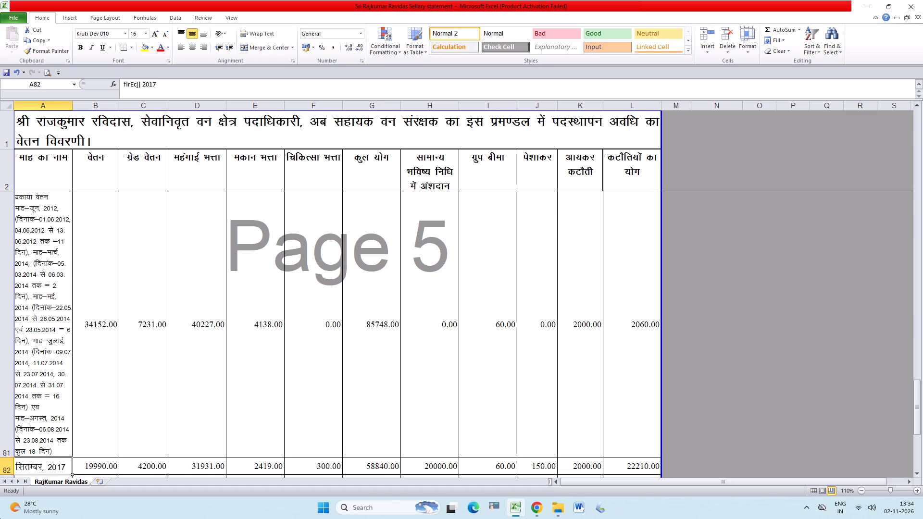
Set the group insurance (ग्रुप बीमा) deduction in the row 81 arrears entry to 0.
left_click(504, 469)
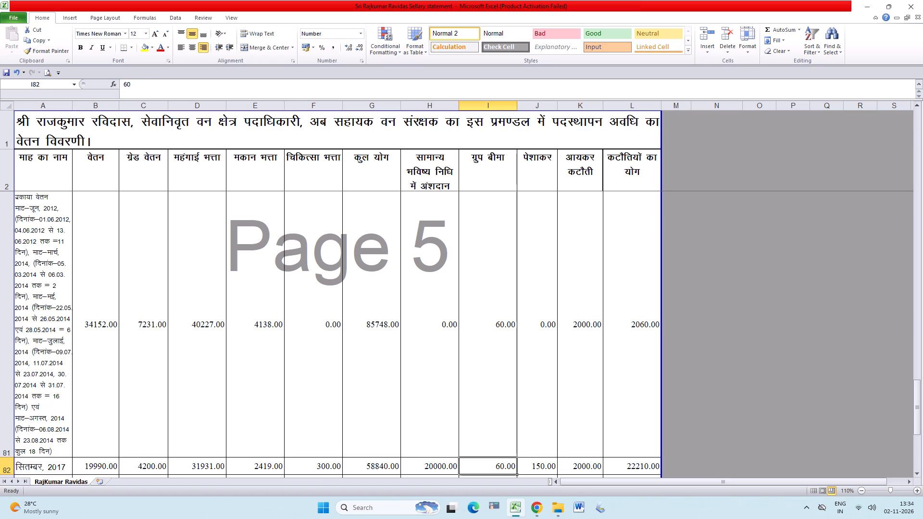
left_click(497, 361)
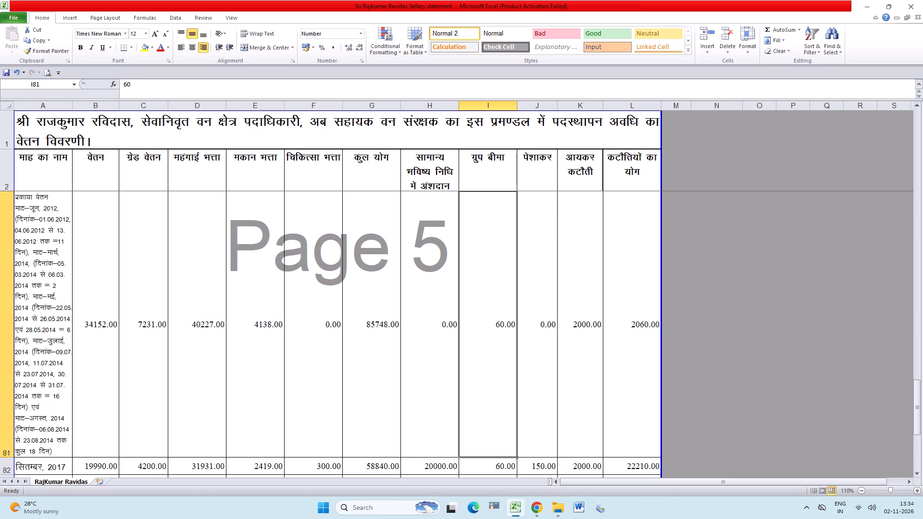
key("0")
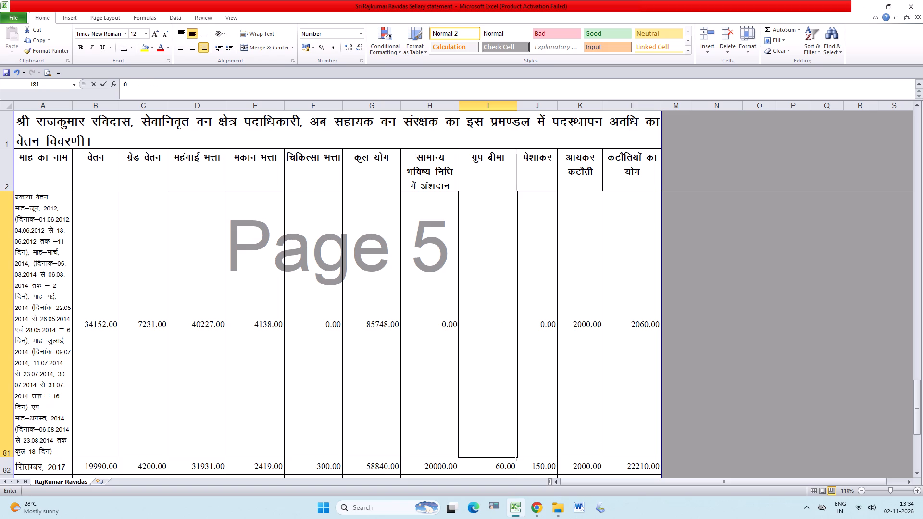
key("Return")
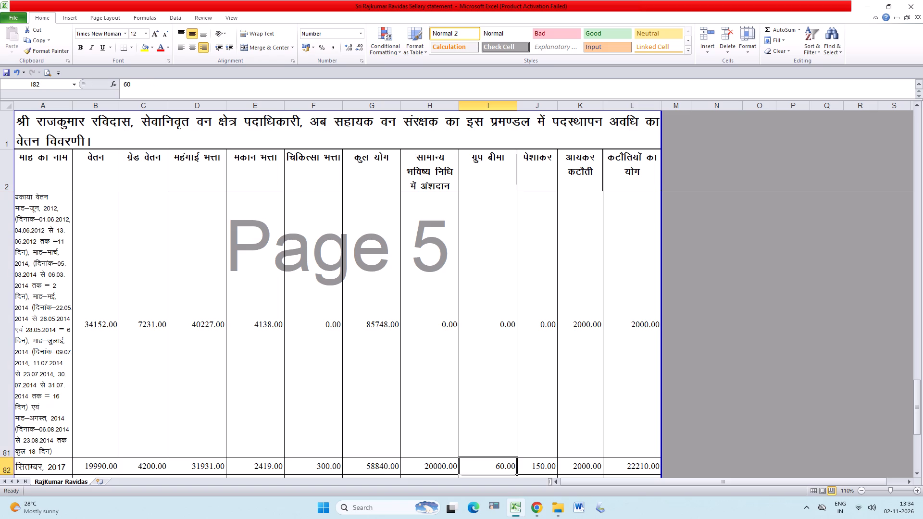
Check the row 81 arrears amounts and inspect the formula behind its कुल योग total without changing it.
key("Up")
key("Right")
key("Right")
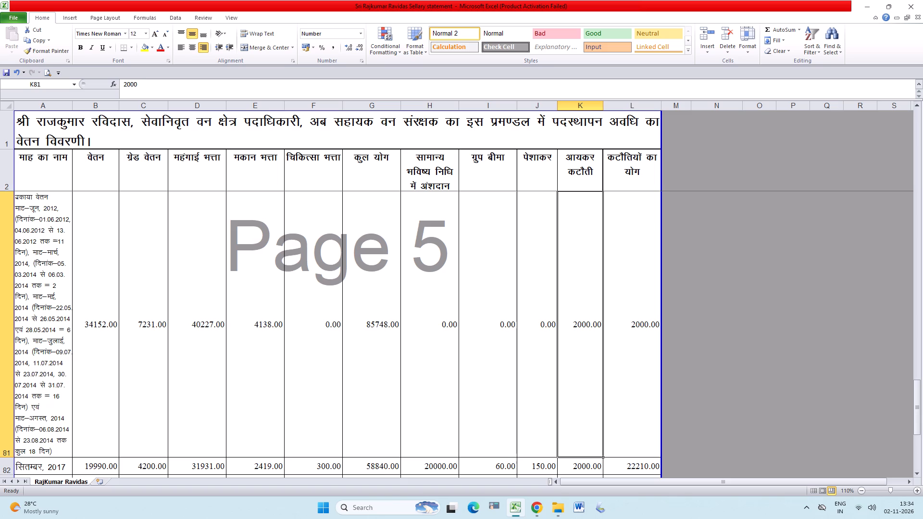
key("Left")
key("Left")
key("Left")
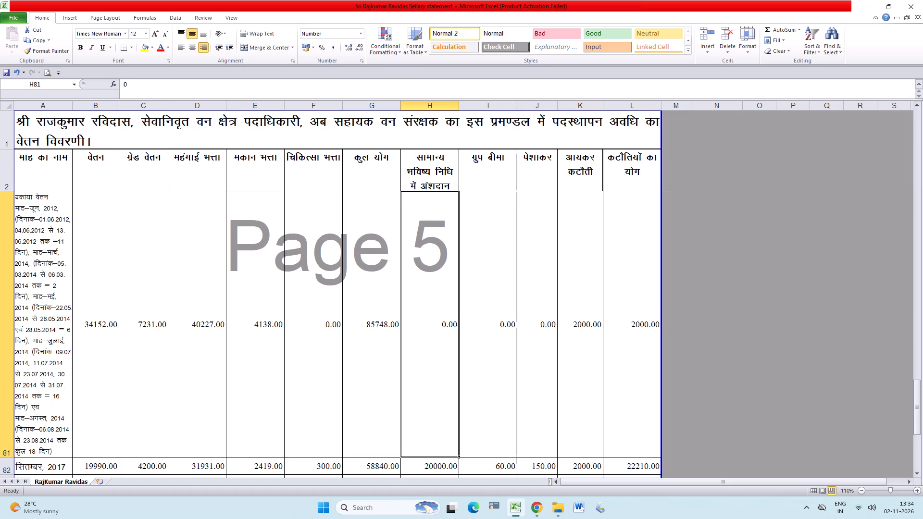
key("Left")
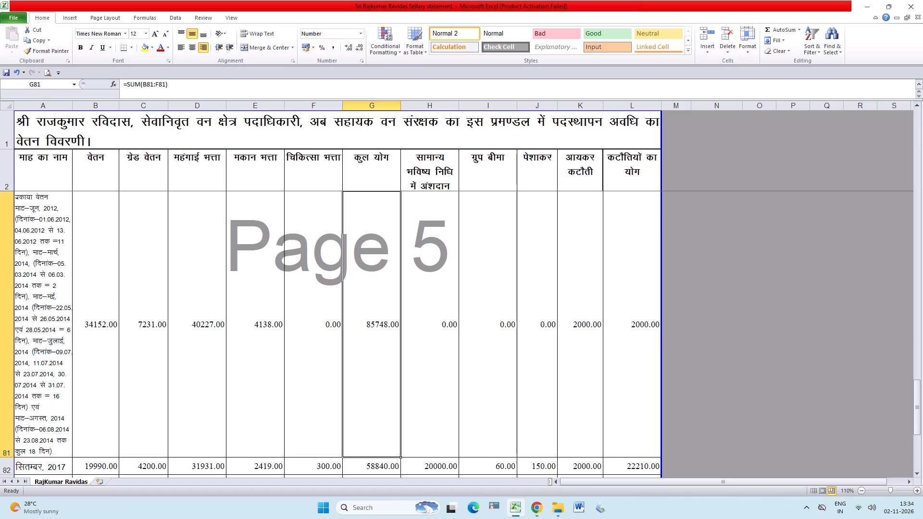
key("F2")
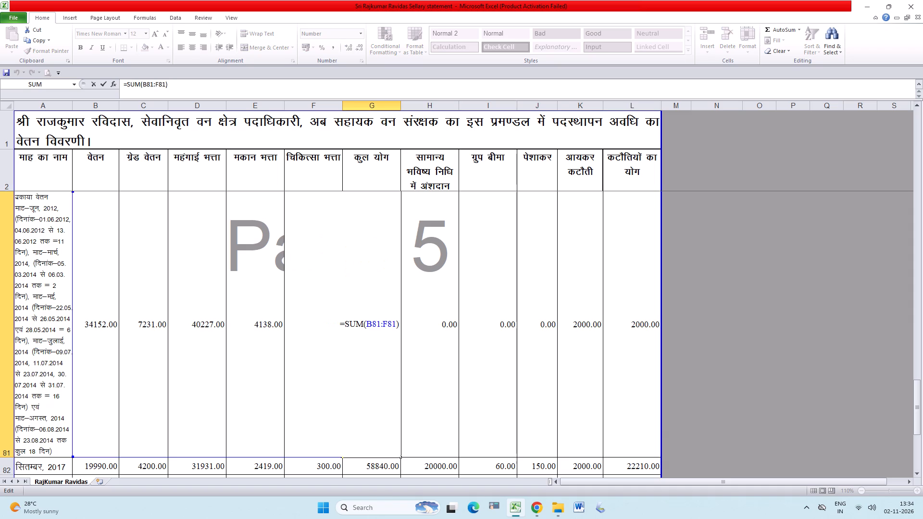
key("Return")
Save the salary statement workbook.
key("ctrl+s")
key("ctrl+s")
key("ctrl+s")
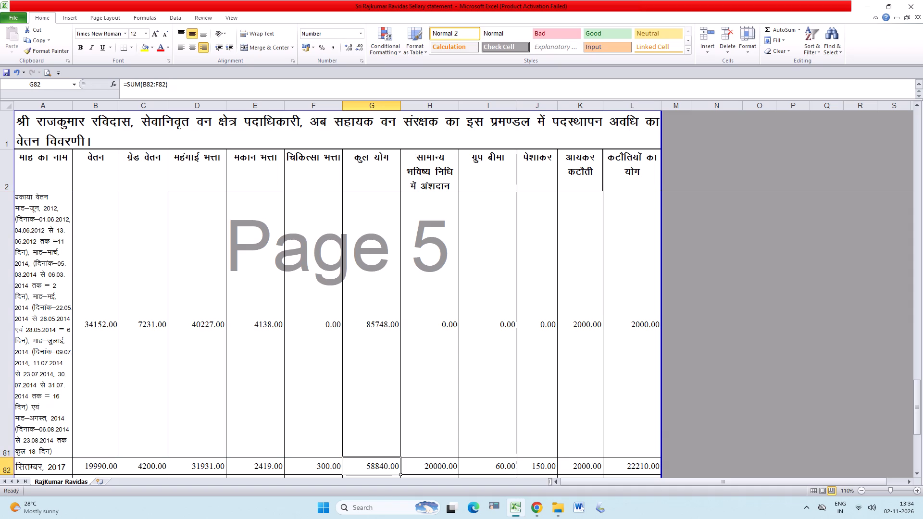
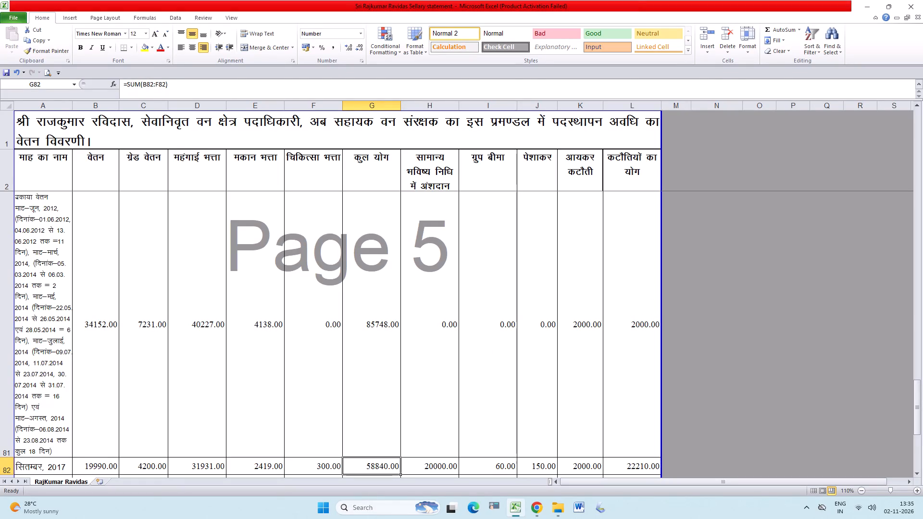
Review the pages of the salary statement in the print preview.
double_click(52, 445)
left_click(113, 444)
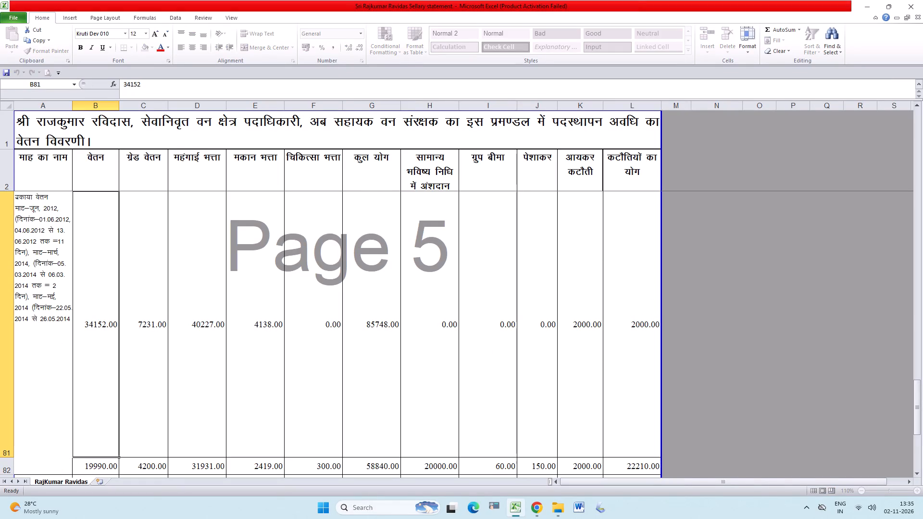
key("ctrl+F2")
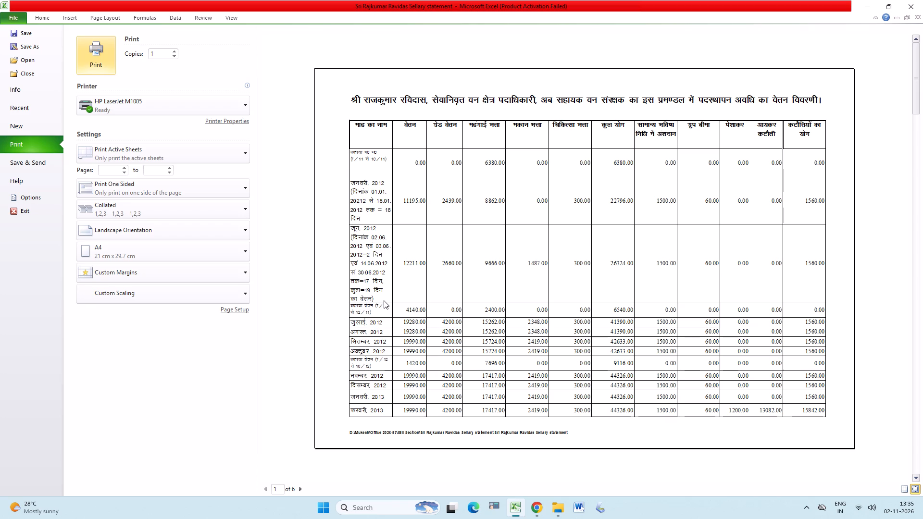
scroll(370, 358, "down", 3)
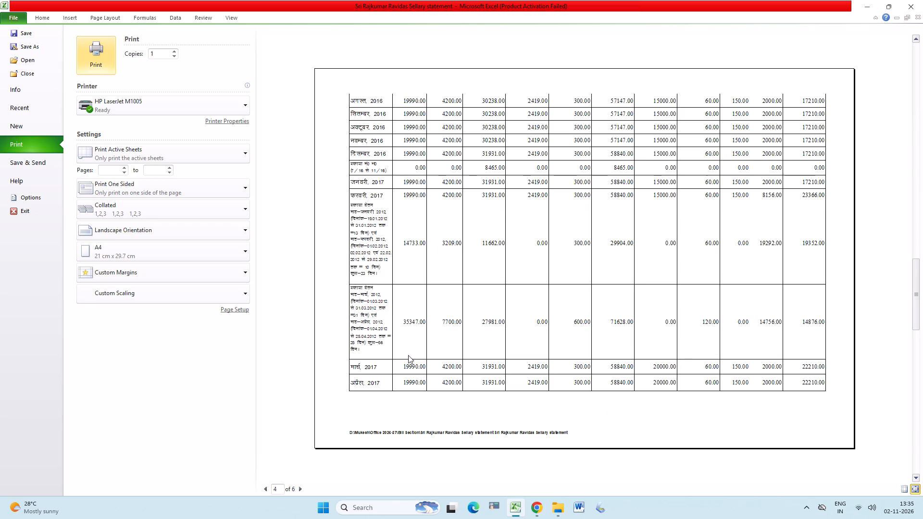
scroll(455, 351, "down", 1)
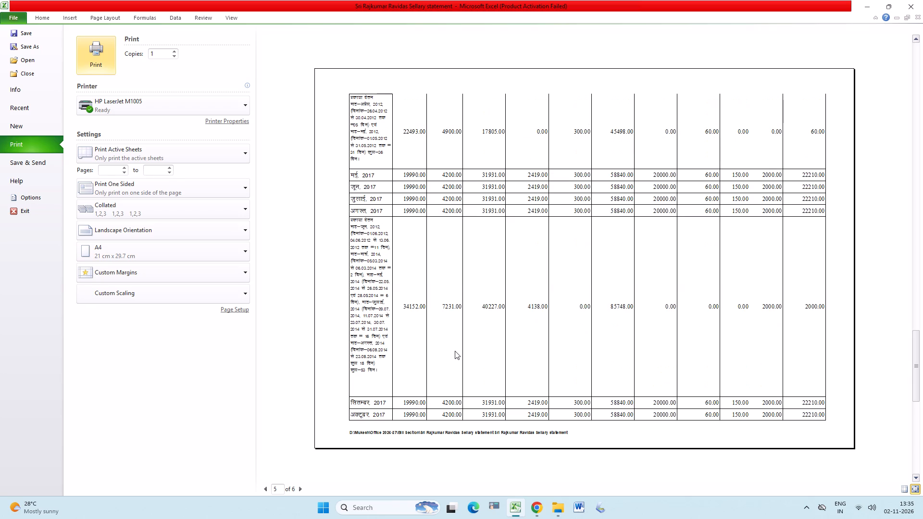
scroll(455, 351, "down", 9)
scroll(454, 374, "up", 12)
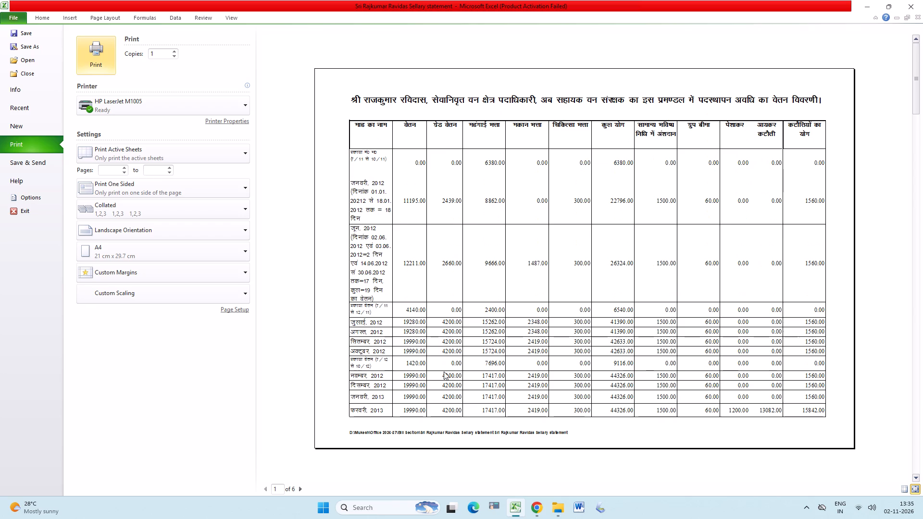
left_click(36, 16)
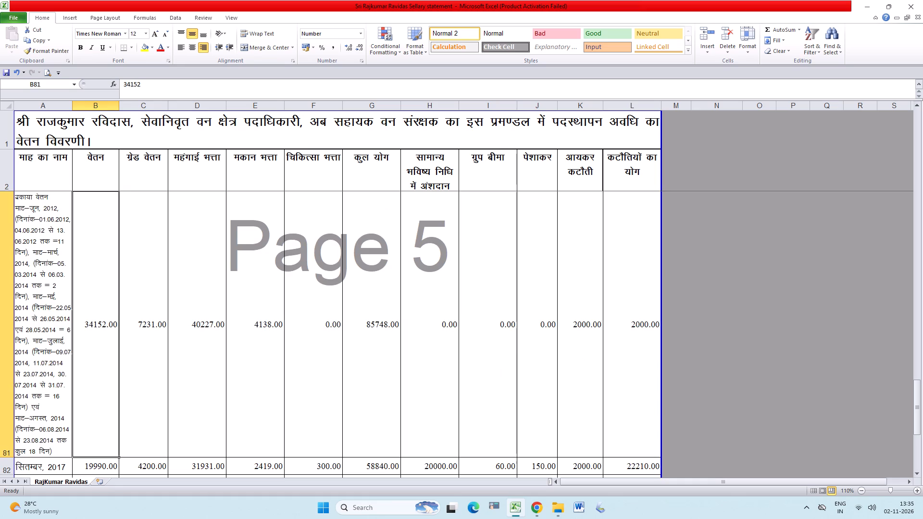
Delete the applicant's signature caption (आवेदक का हस्ताक्षर।) from cell K99 below the कुल योग row.
scroll(151, 437, "down", 1)
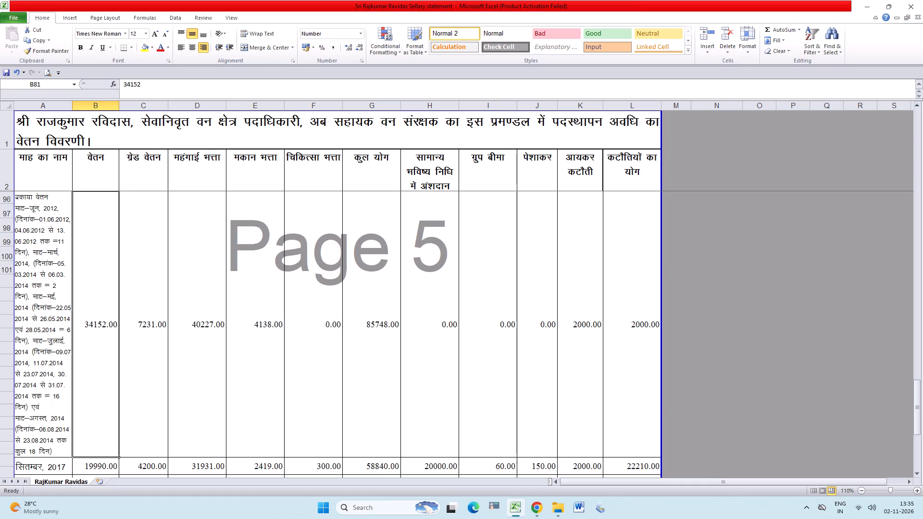
scroll(151, 437, "up", 1)
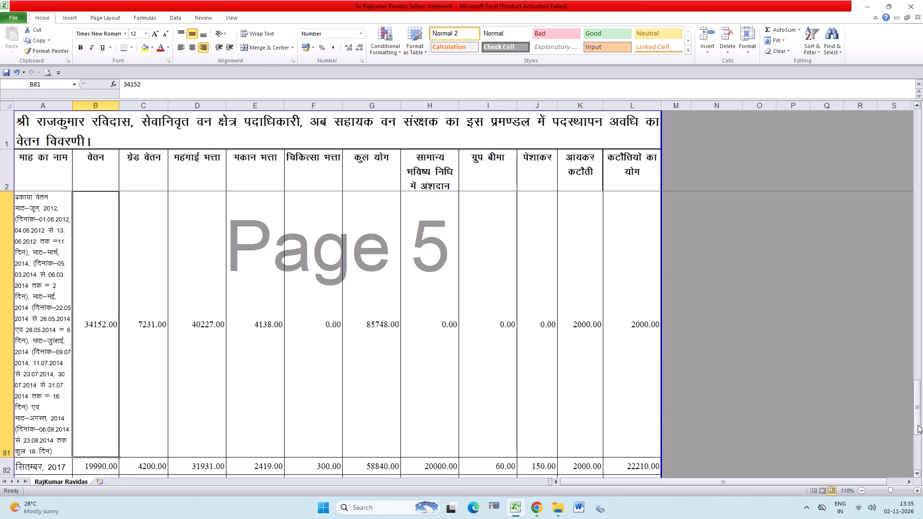
left_click_drag(920, 412, 920, 447)
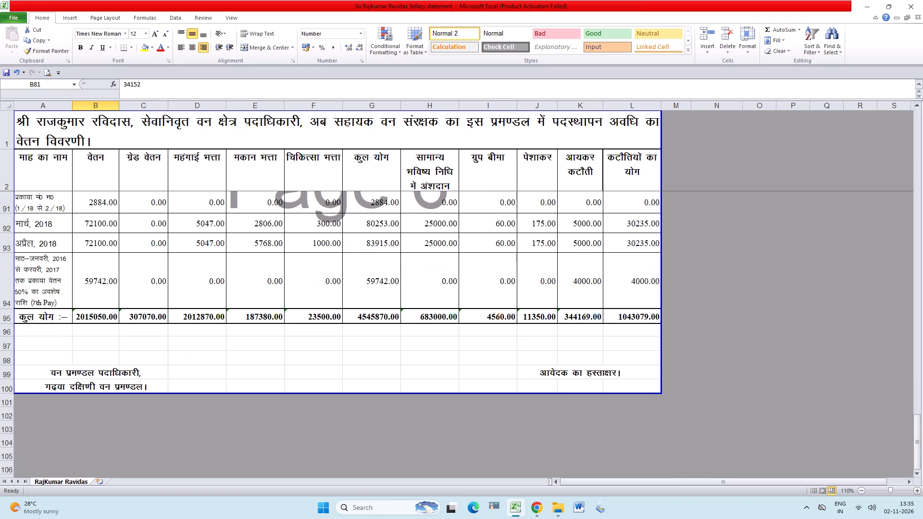
left_click(581, 373)
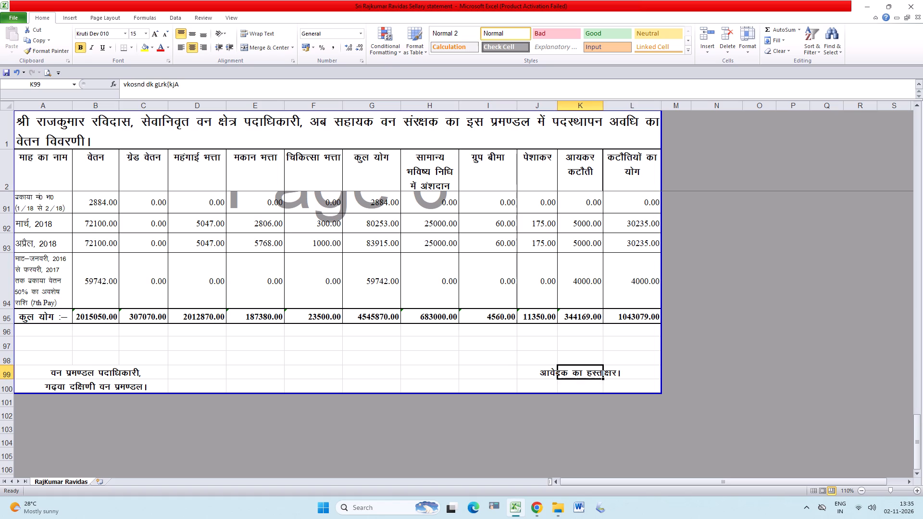
key("Delete")
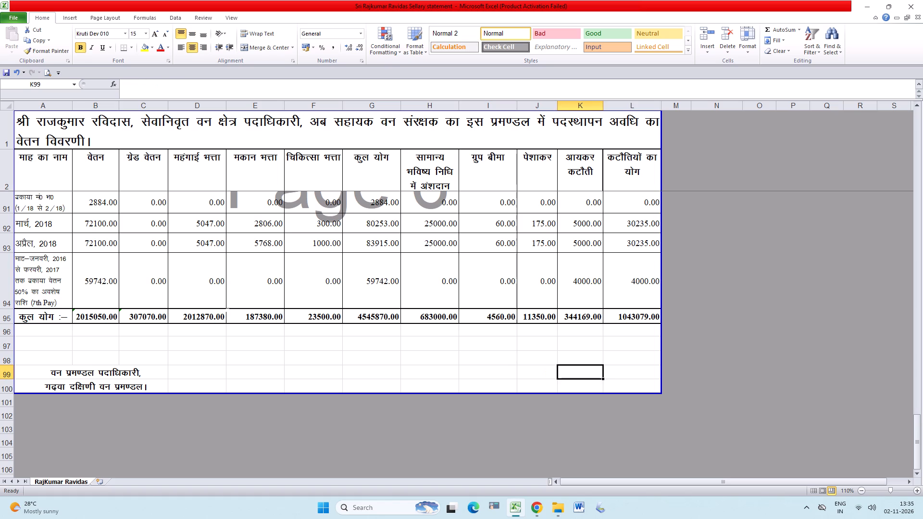
Move the two-line forest officer signature block from B99:B100 to K99:K100 and save the workbook.
left_click_drag(93, 370, 94, 384)
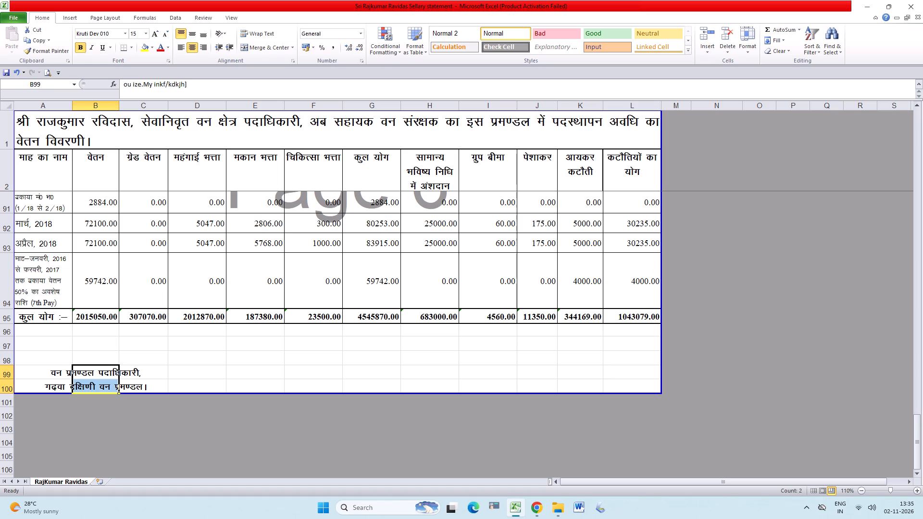
left_click_drag(98, 365, 544, 374)
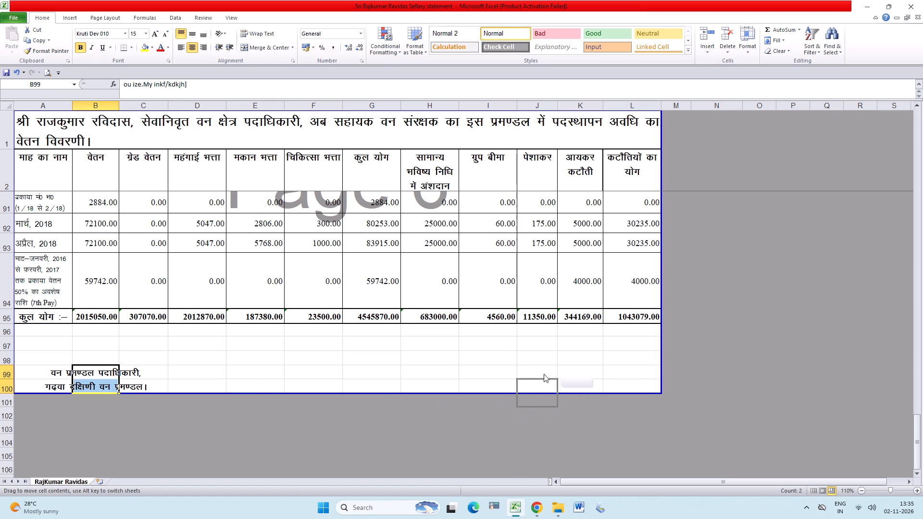
left_click_drag(544, 374, 567, 373)
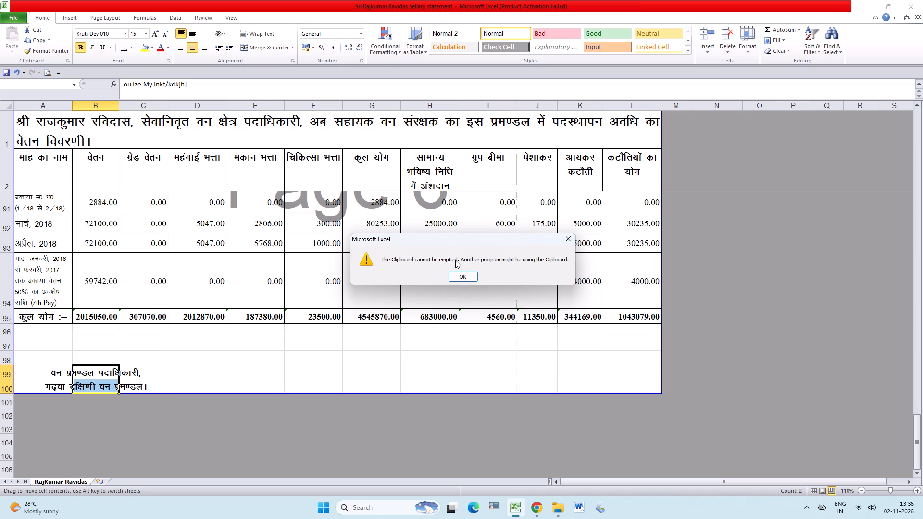
left_click(463, 279)
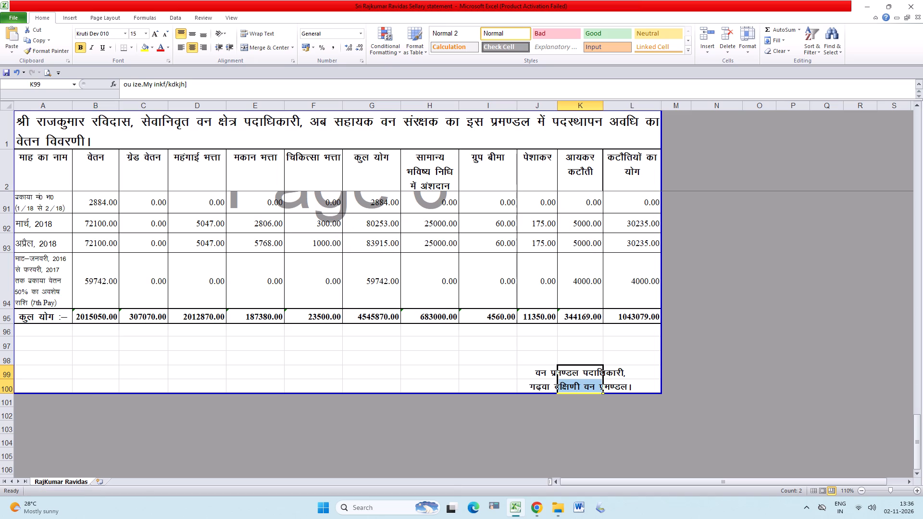
left_click(465, 303)
left_click(464, 344)
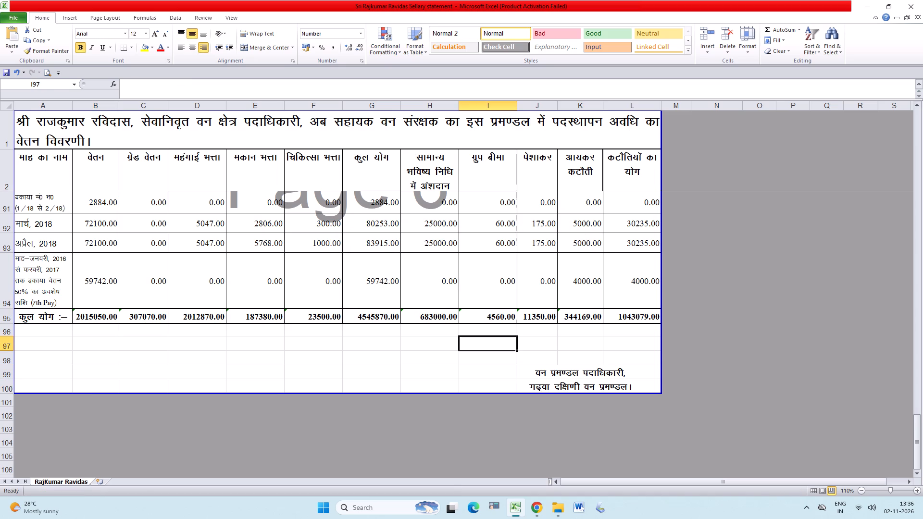
key("ctrl+s")
key("ctrl+s")
key("ctrl+s")
Look over the closing rows and the signature block, and save the workbook again.
scroll(464, 344, "down", 1)
scroll(464, 344, "up", 1)
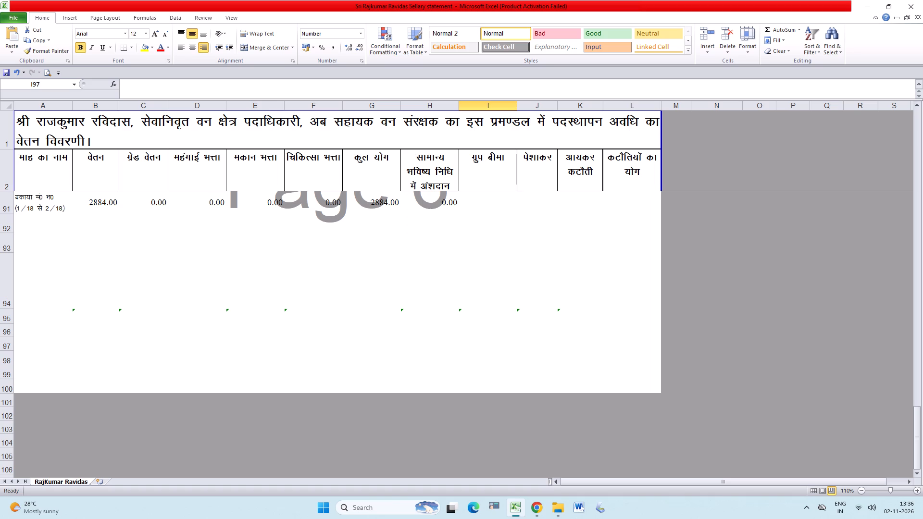
scroll(437, 453, "down", 2)
scroll(437, 452, "up", 2)
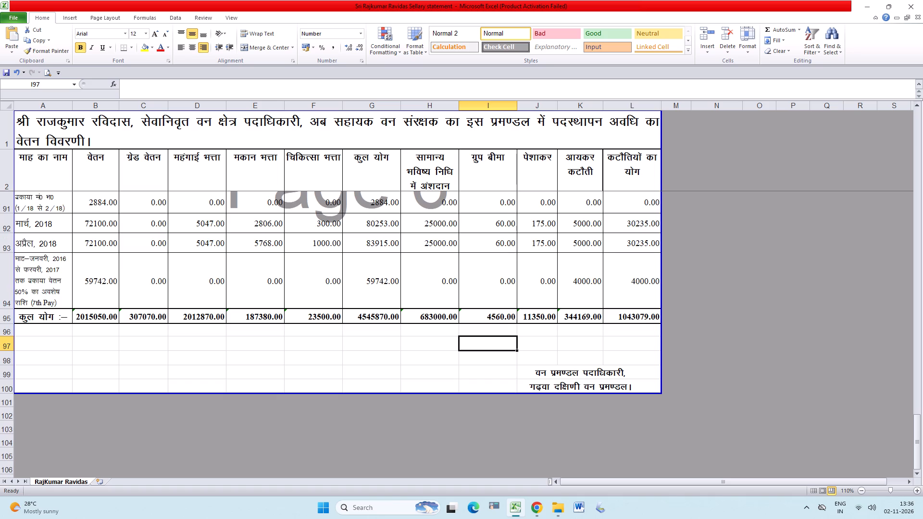
scroll(439, 485, "up", 1)
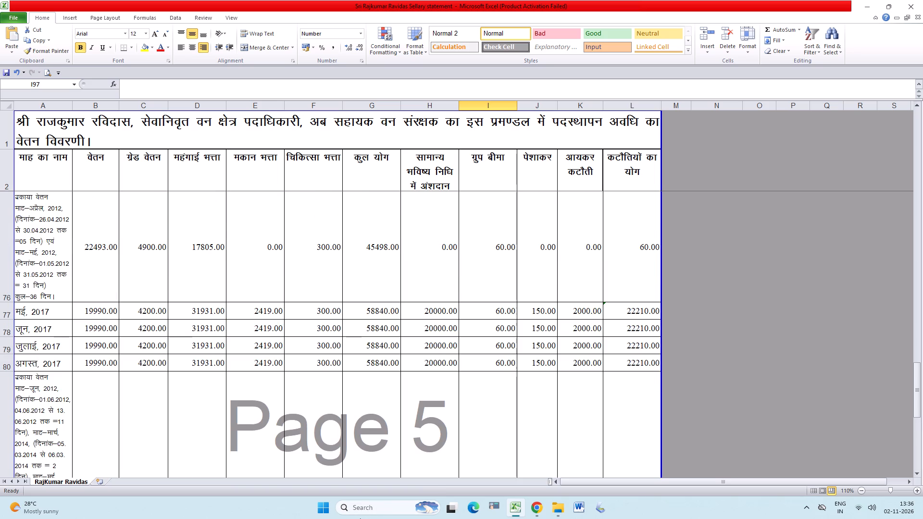
scroll(360, 518, "down", 1)
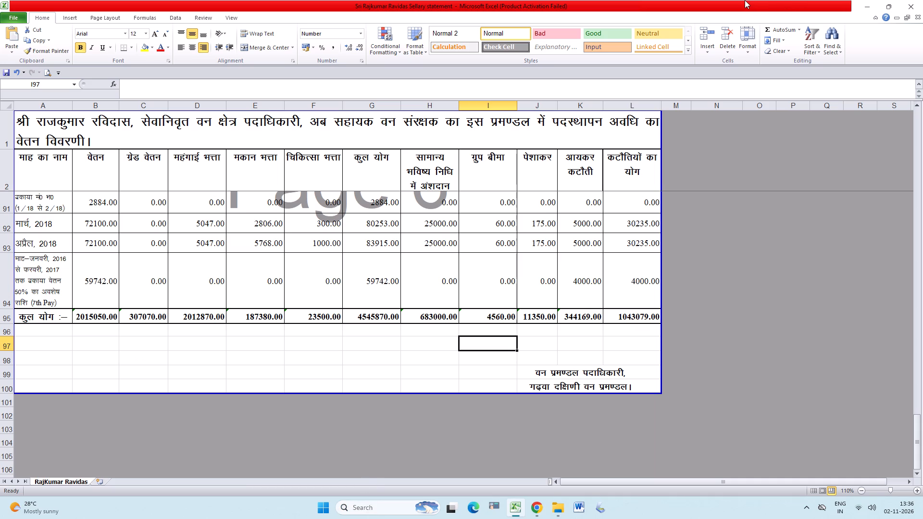
key("ctrl+s")
key("ctrl+s")
key("ctrl+s")
key("ctrl+s")
Show the margin guides in the print preview and set the left margin to about 1.35 cm.
key("ctrl+p")
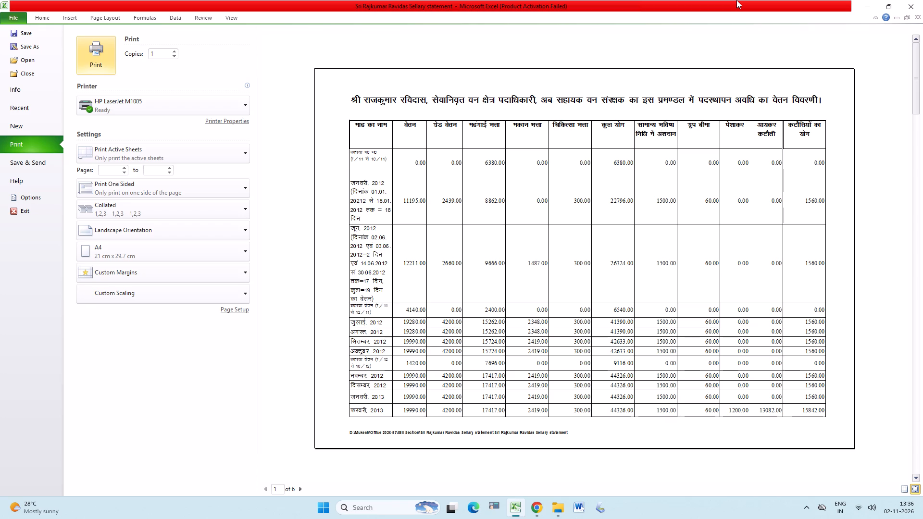
left_click(906, 490)
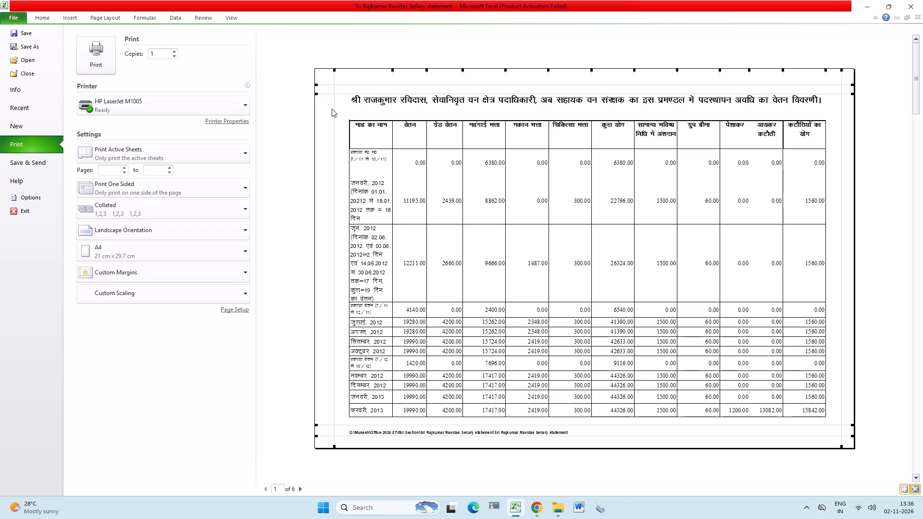
left_click_drag(336, 110, 340, 111)
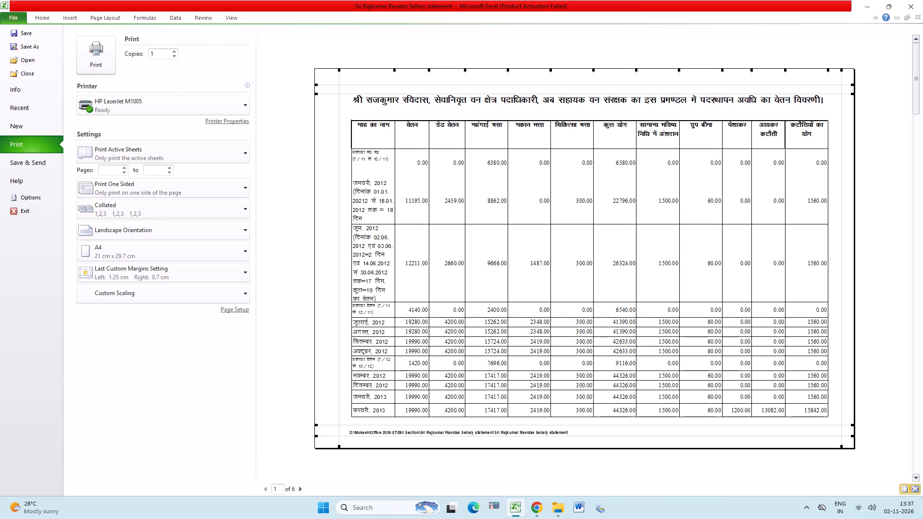
left_click(39, 15)
Readjust the left page margin in the print preview to about 1.27 cm.
scroll(73, 229, "up", 11)
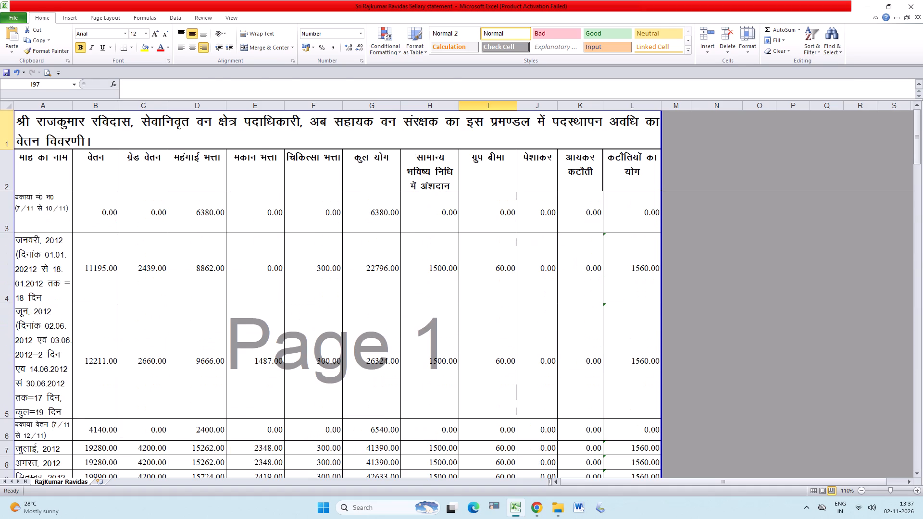
left_click(34, 118)
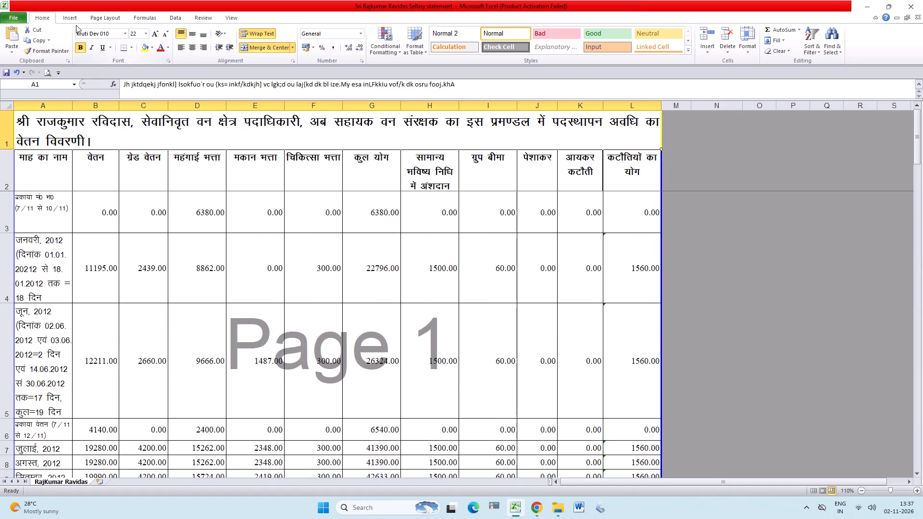
key("ctrl+F2")
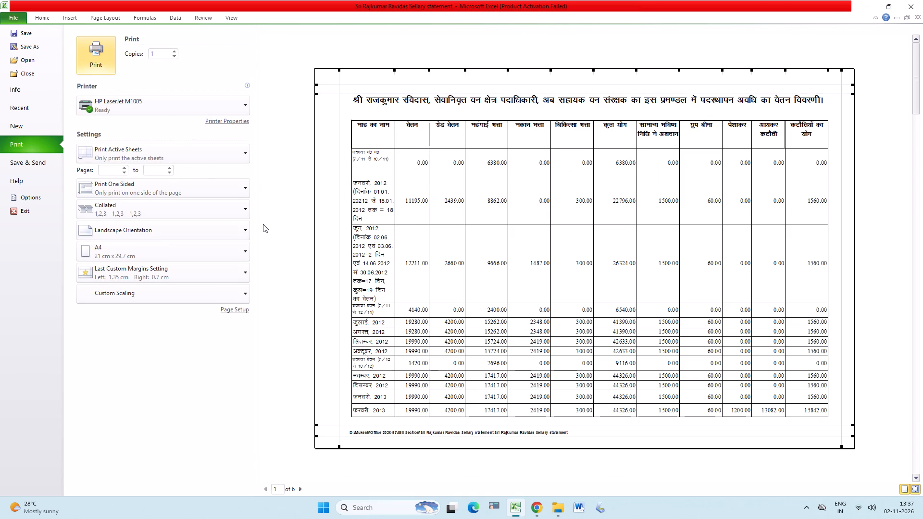
left_click_drag(337, 77, 328, 85)
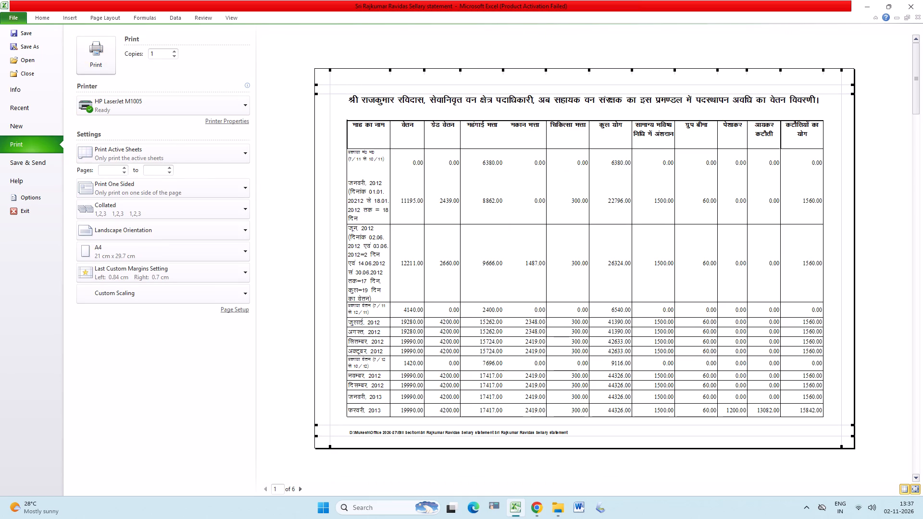
left_click_drag(328, 76, 320, 78)
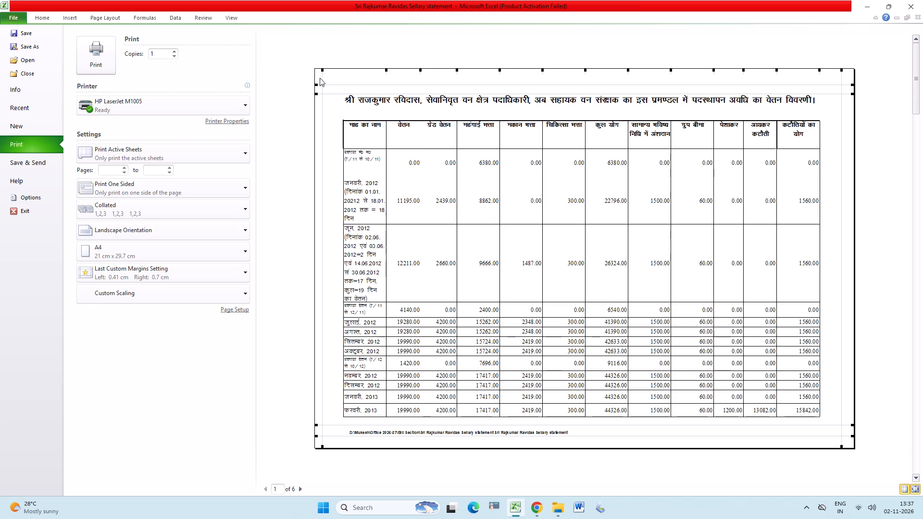
left_click_drag(322, 73, 337, 79)
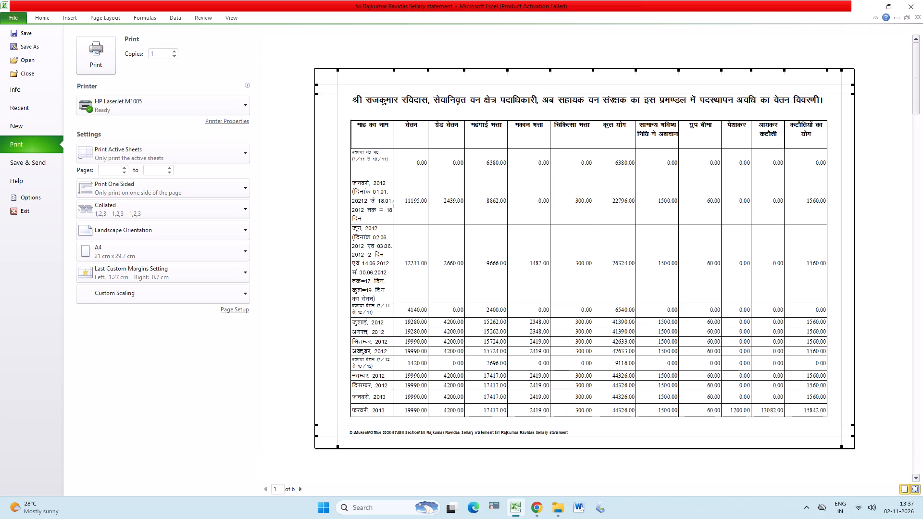
left_click(47, 12)
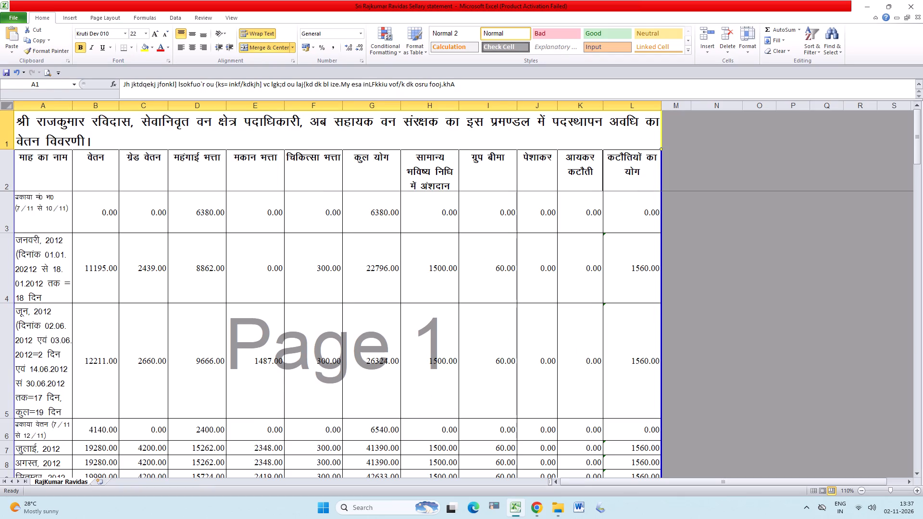
Widen column A (माह का नाम) to 17.00 (124 pixels).
left_click_drag(72, 106, 79, 109)
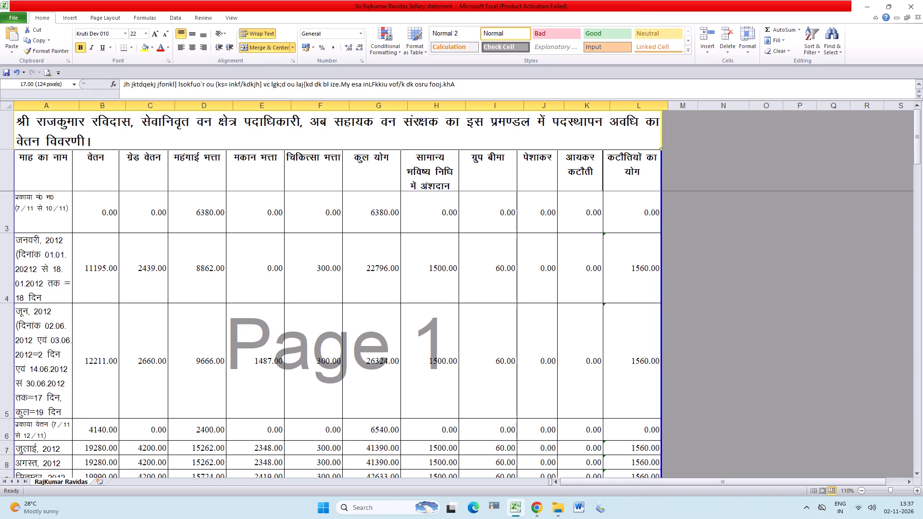
left_click_drag(79, 109, 79, 109)
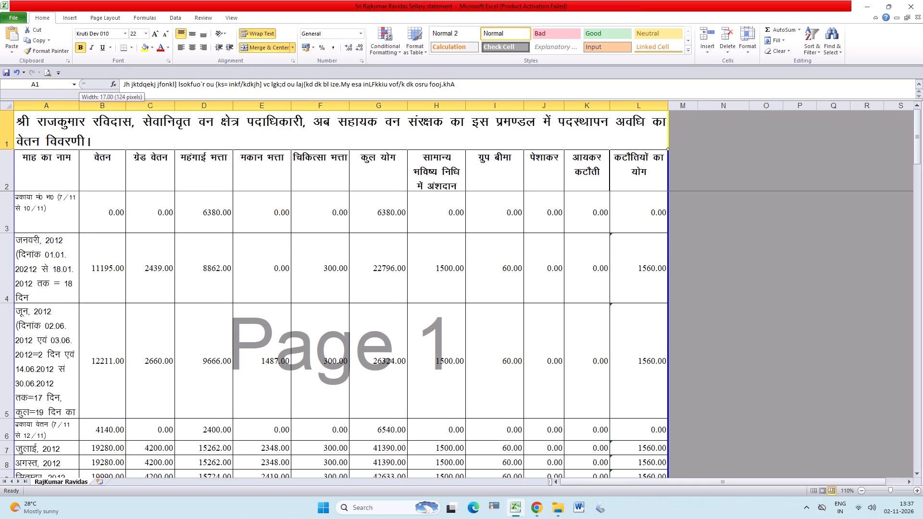
Widen column A (माह का नाम) to 18.14 (132 pixels).
left_click_drag(79, 109, 83, 110)
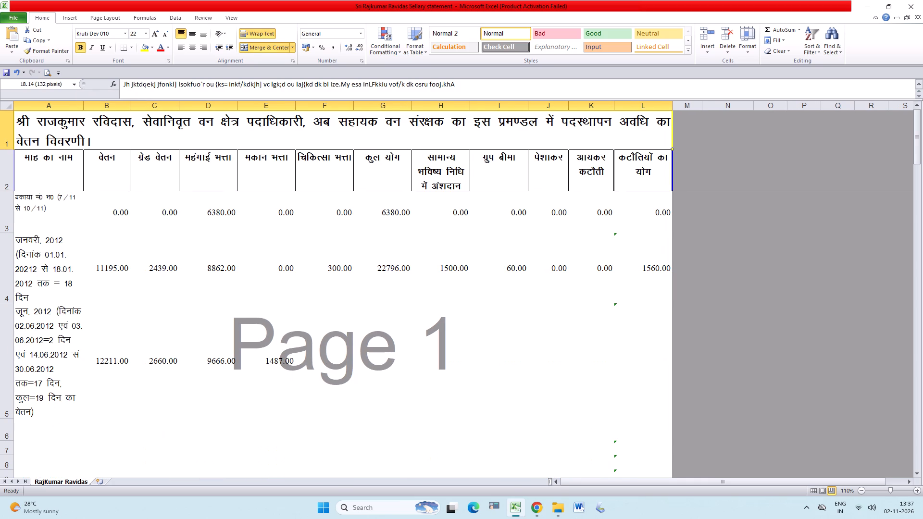
Look through the pages of the salary statement in the print preview to examine the layout with the wider first column.
key("ctrl+F2")
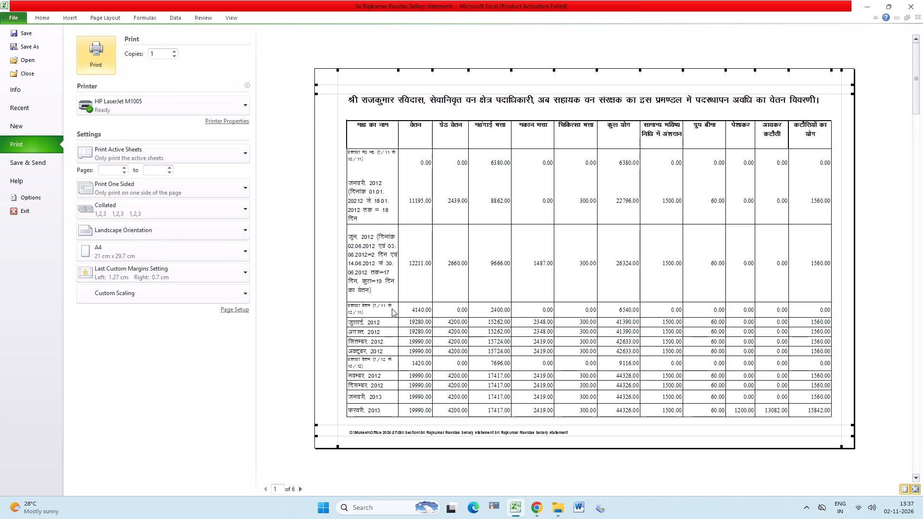
scroll(392, 309, "down", 2)
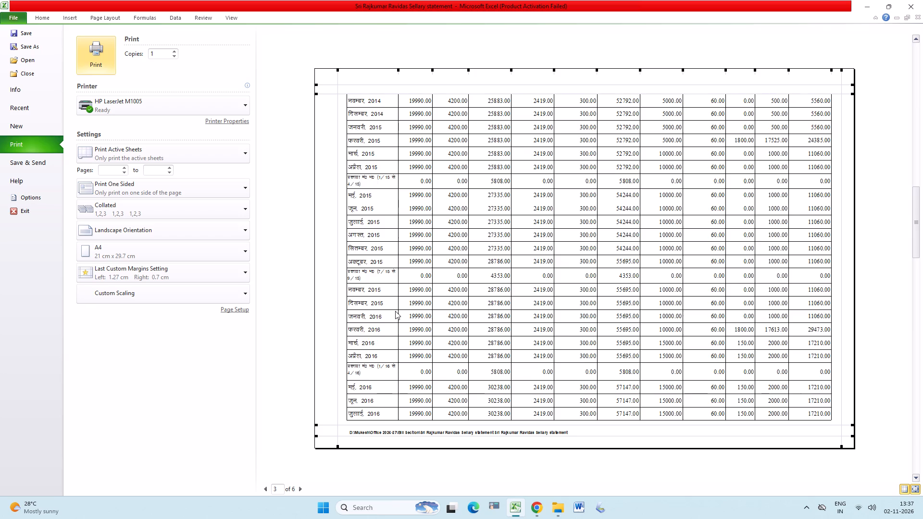
scroll(395, 311, "down", 2)
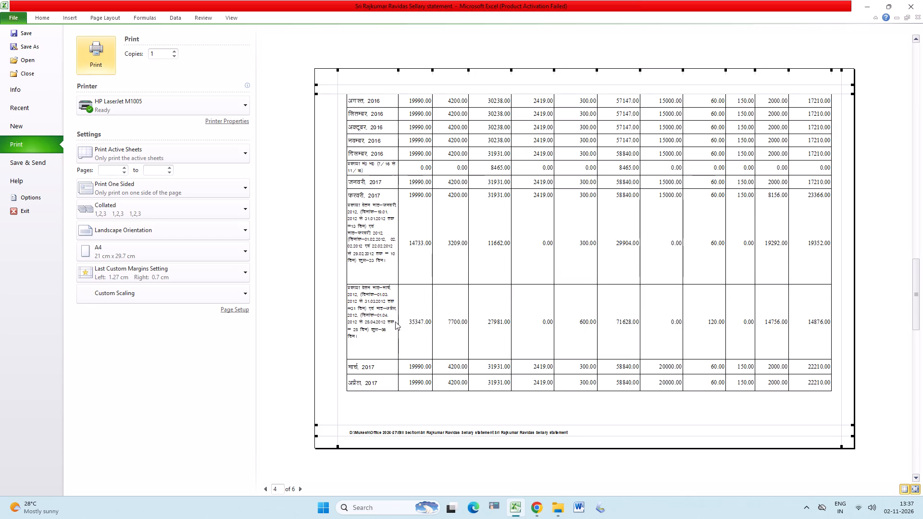
scroll(398, 340, "down", 4)
scroll(398, 340, "up", 3)
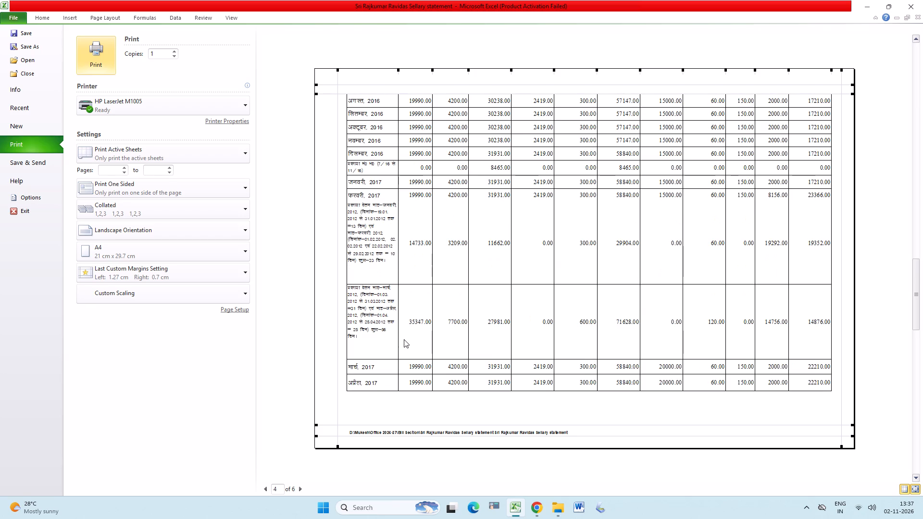
scroll(404, 339, "up", 11)
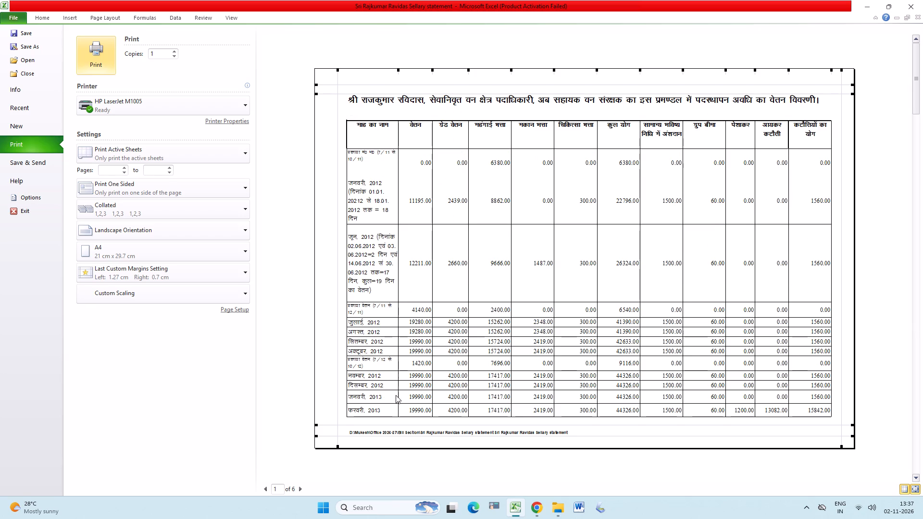
scroll(385, 445, "up", 3)
scroll(437, 395, "up", 3)
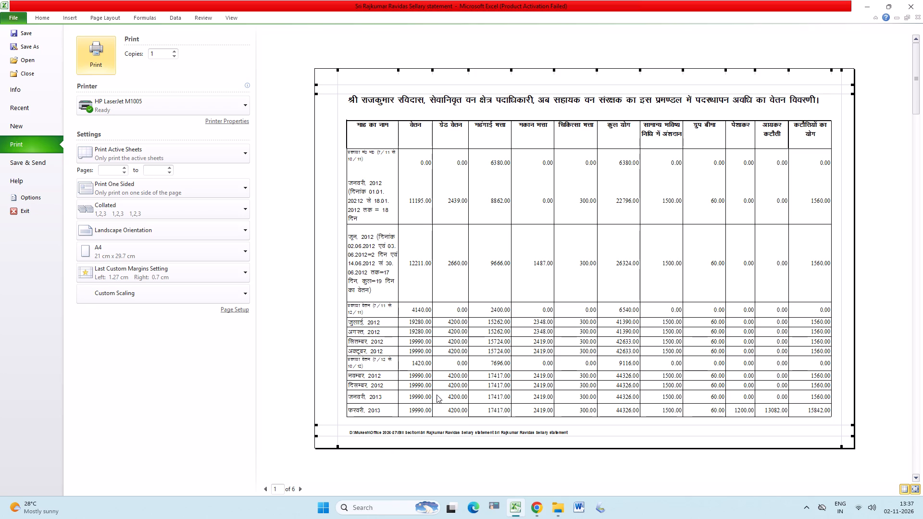
scroll(437, 395, "up", 6)
scroll(437, 395, "down", 3)
scroll(437, 395, "up", 3)
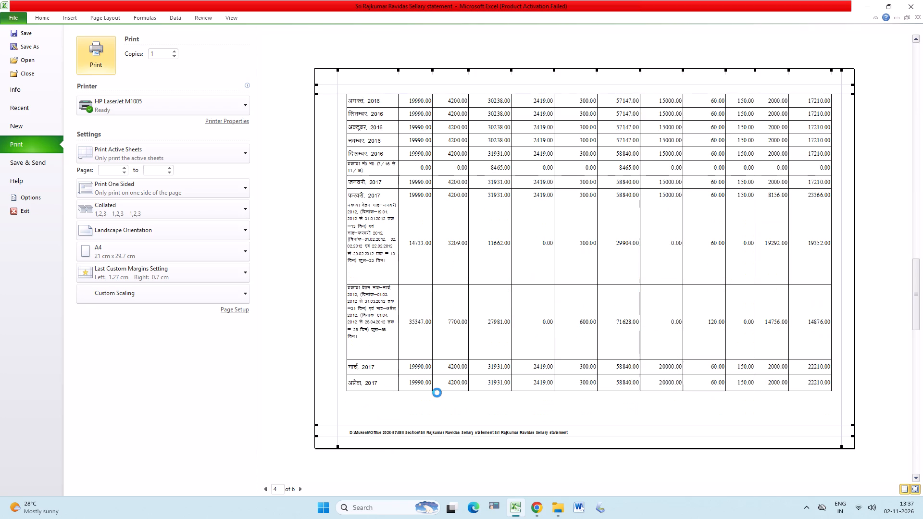
Save the salary statement workbook.
key("ctrl+s")
key("ctrl+s")
key("ctrl+s")
key("ctrl+s")
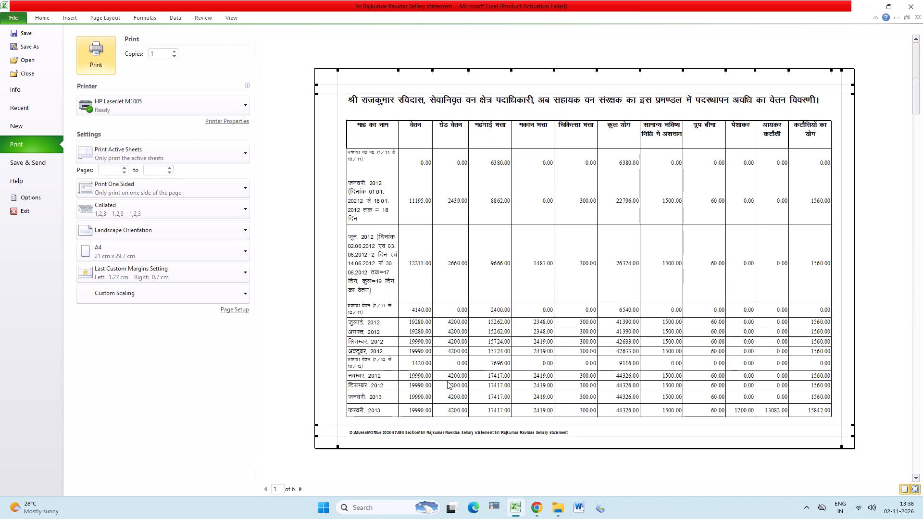
Check the statement in the print preview through its last page and print one copy on the HP LaserJet M1005.
key("ctrl+F2")
scroll(597, 300, "down", 4)
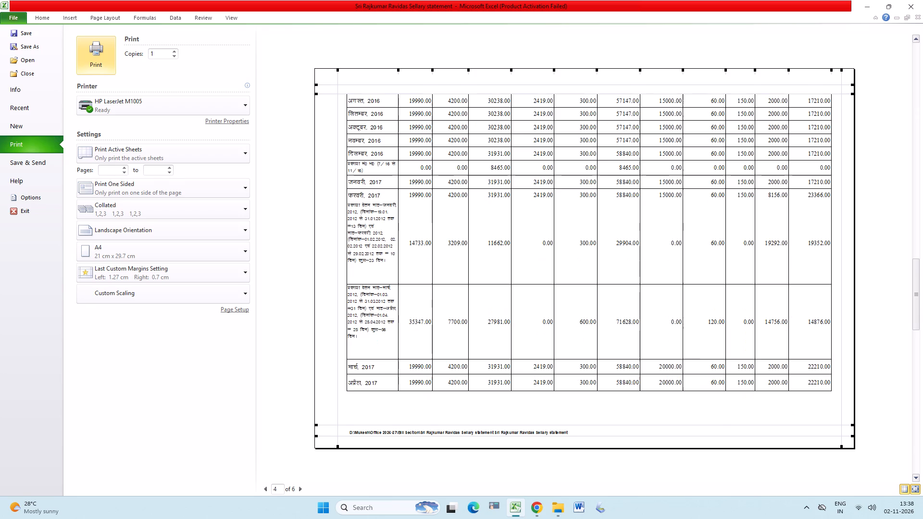
scroll(597, 300, "down", 5)
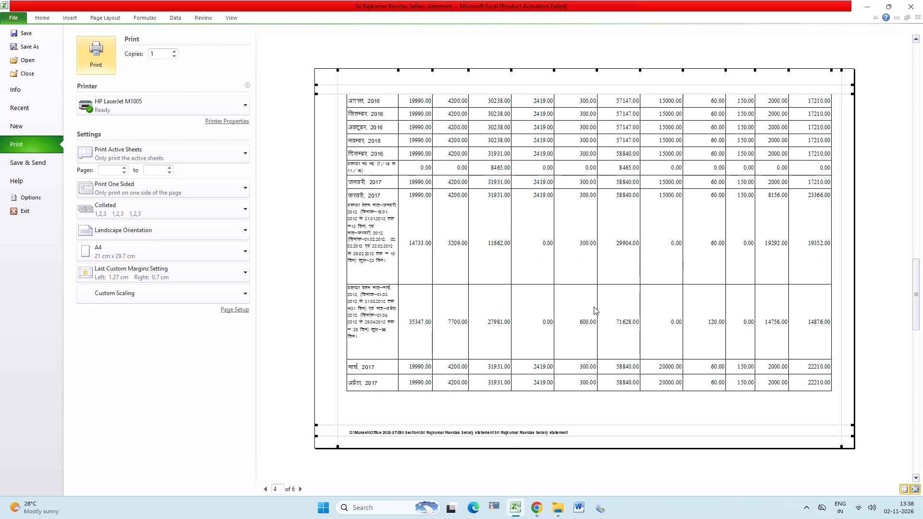
scroll(594, 308, "down", 3)
scroll(594, 308, "up", 2)
scroll(594, 308, "down", 2)
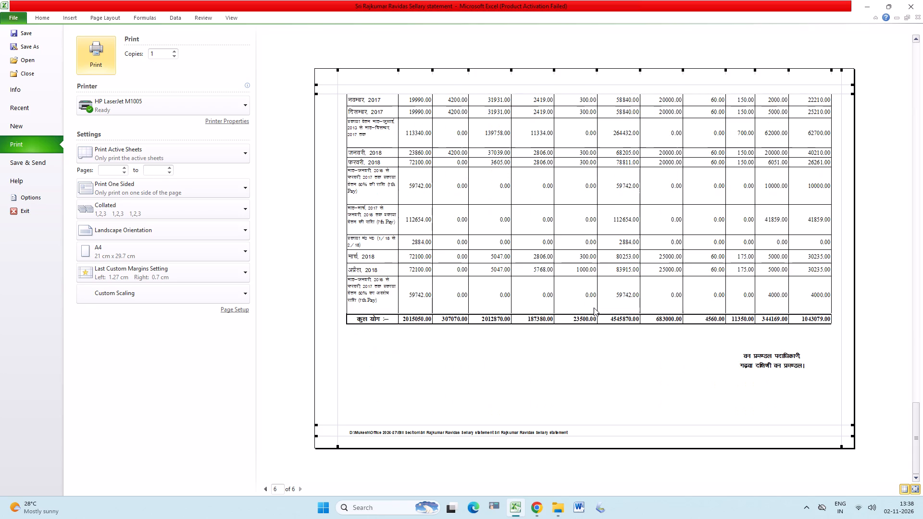
scroll(594, 308, "up", 4)
scroll(594, 308, "down", 4)
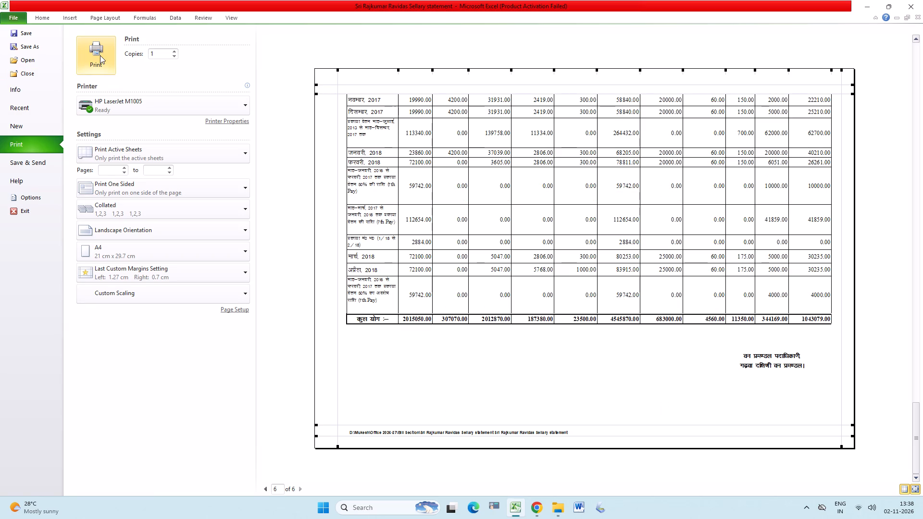
left_click(100, 55)
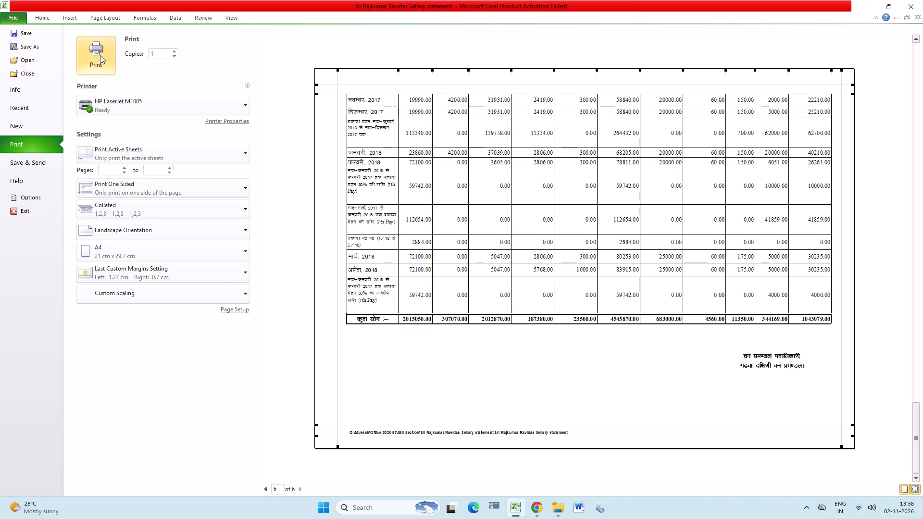